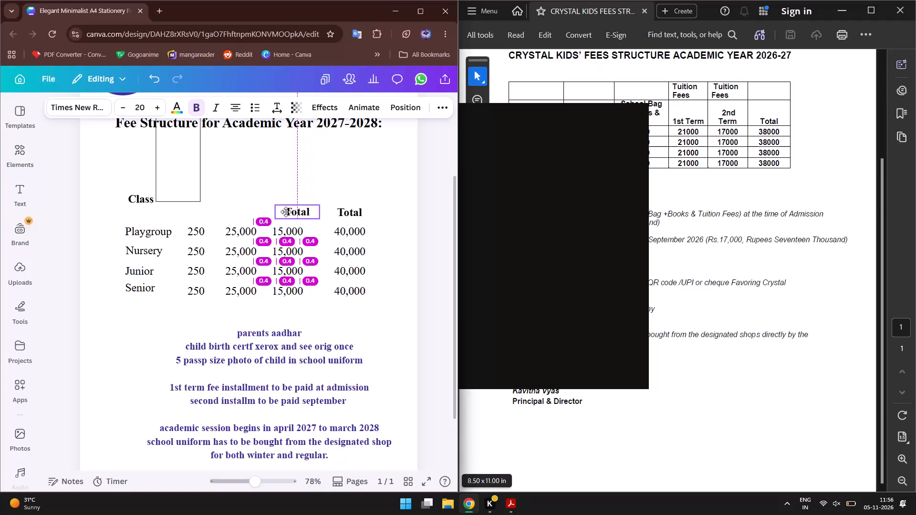
Change the duplicate Total heading above the 15,000 column to 2nd Term.
click(287, 212)
key(BackSpace)
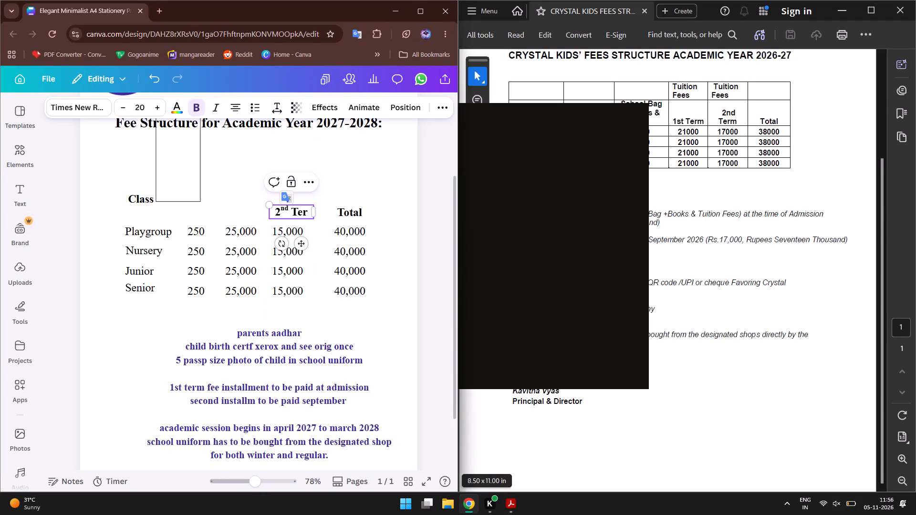
key(m)
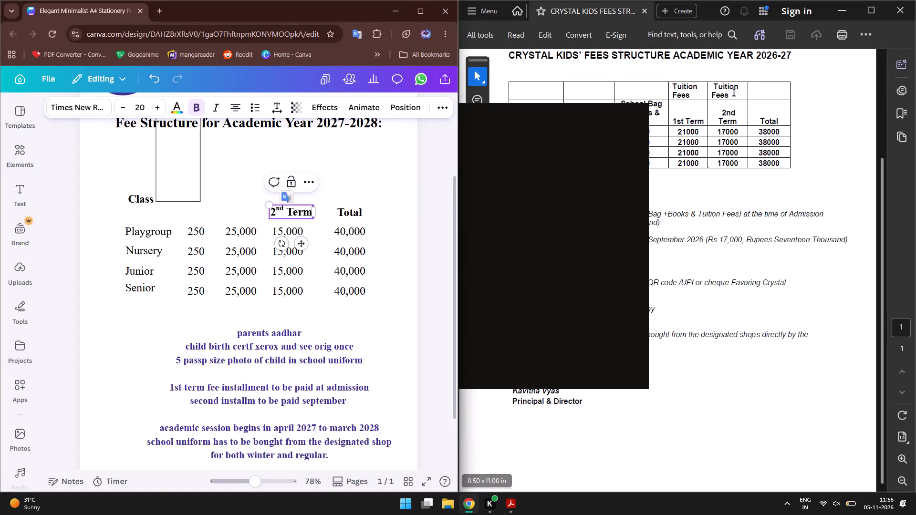
click(726, 124)
click(225, 222)
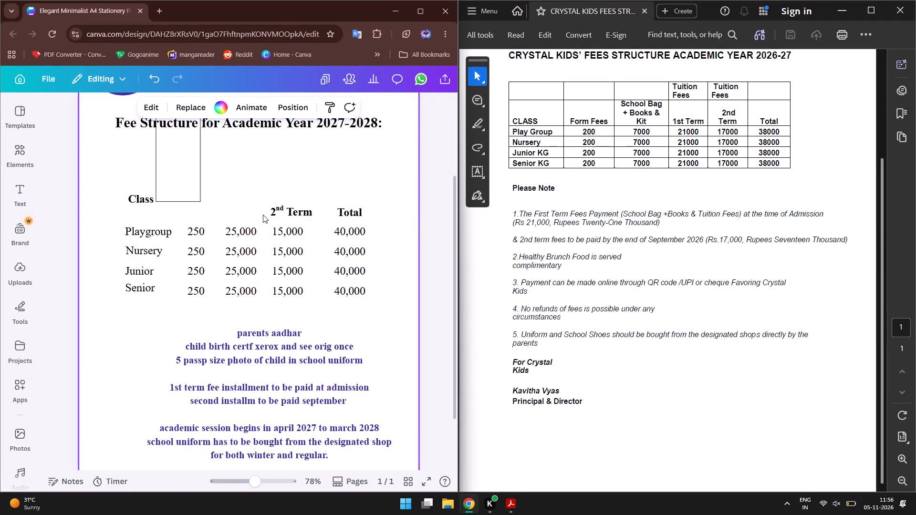
Duplicate the 2nd Term heading, change the copy to 1st Term, and align it above the 25,000 column.
right_click(296, 210)
click(230, 259)
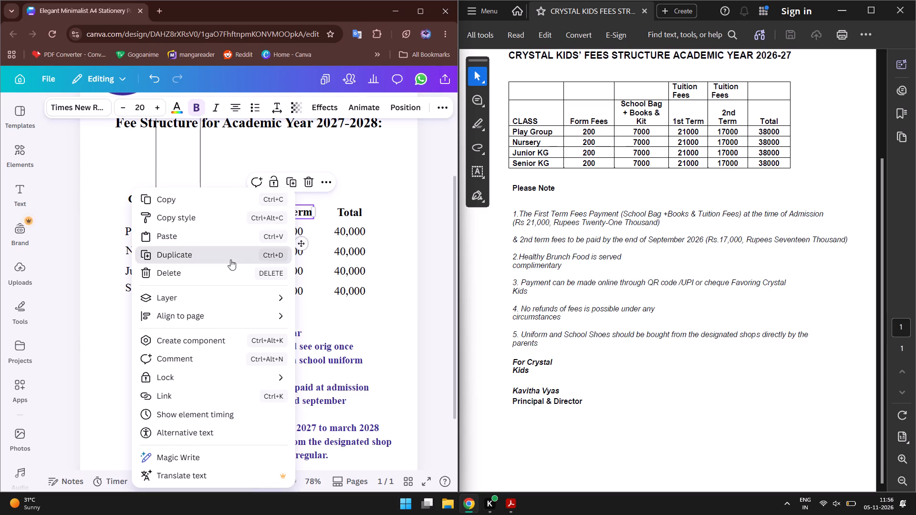
click(241, 209)
key(BackSpace)
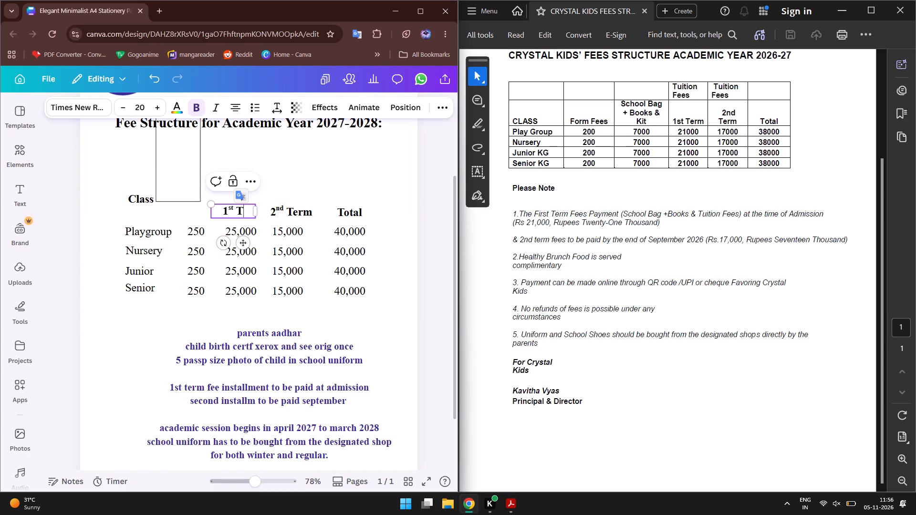
text(erm)
click(303, 185)
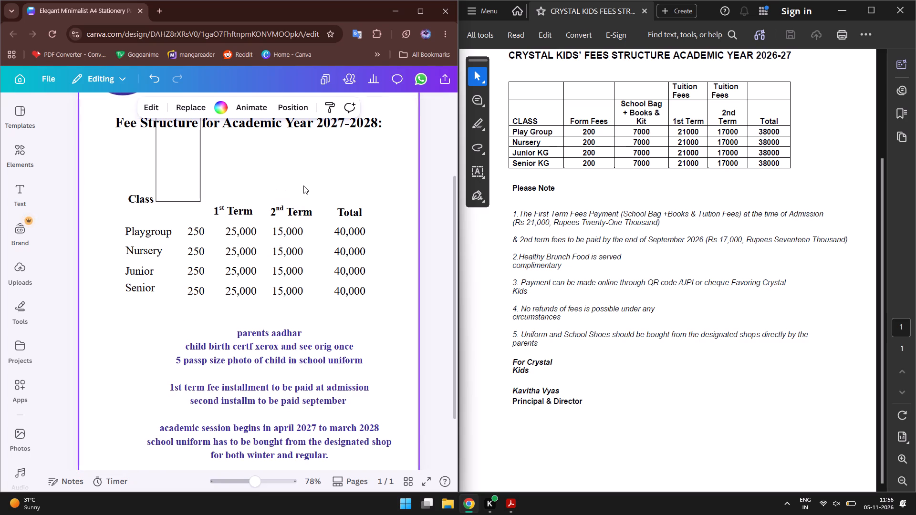
drag(241, 204, 250, 205)
Duplicate the 1st Term heading above the 250 column, change the copy to Form Fee, and widen it to fit one line.
right_click(244, 207)
click(268, 258)
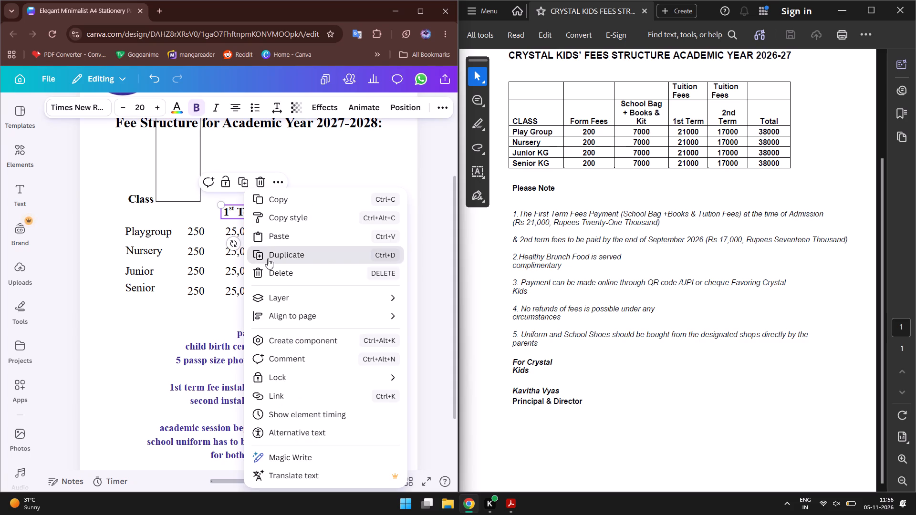
click(182, 212)
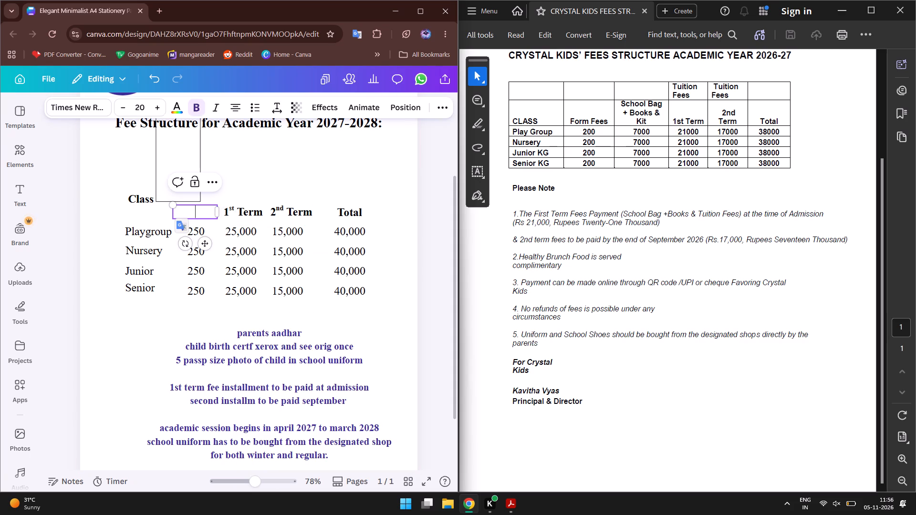
text(ees)
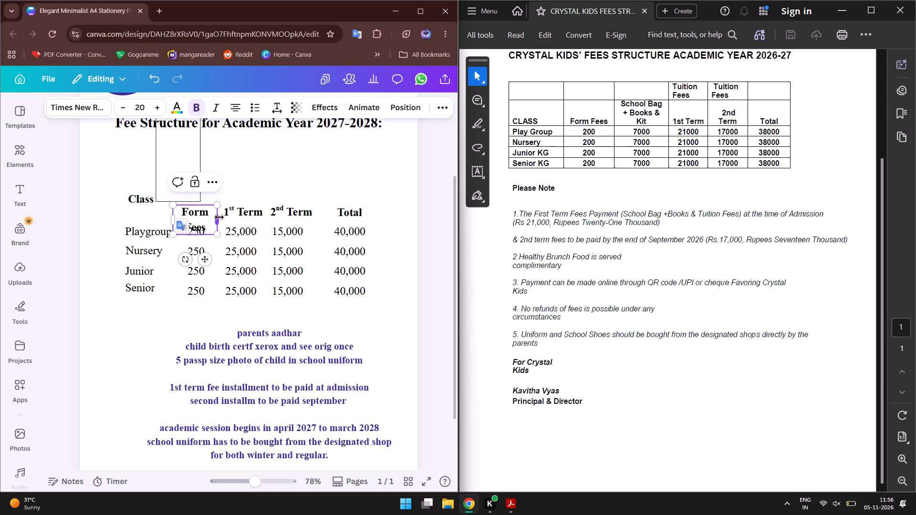
key(BackSpace)
drag(220, 219, 226, 219)
click(285, 180)
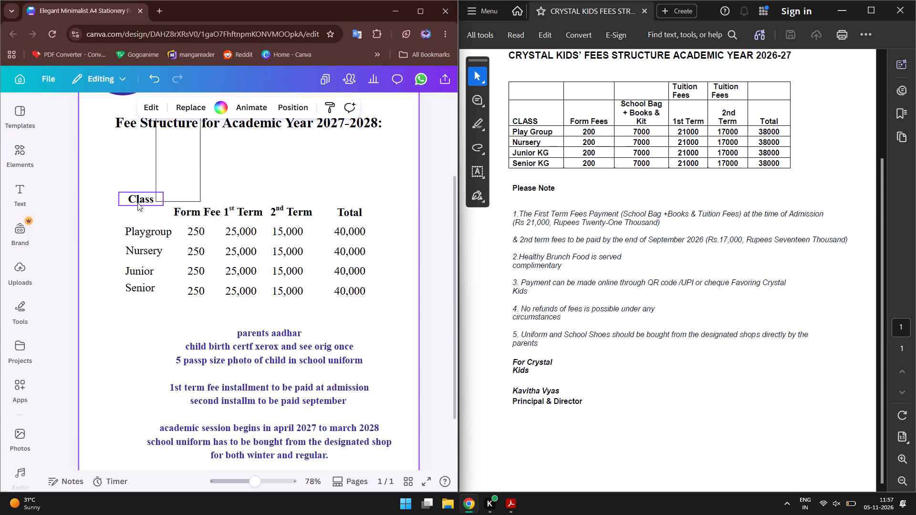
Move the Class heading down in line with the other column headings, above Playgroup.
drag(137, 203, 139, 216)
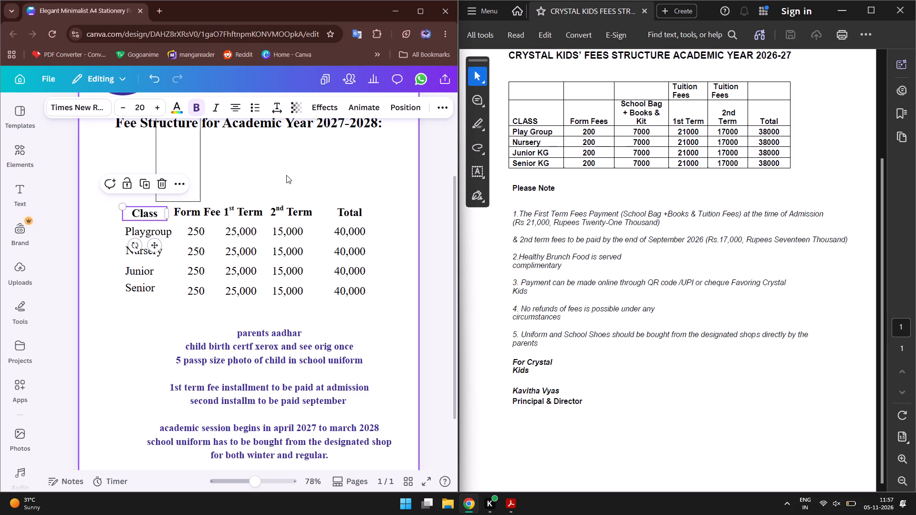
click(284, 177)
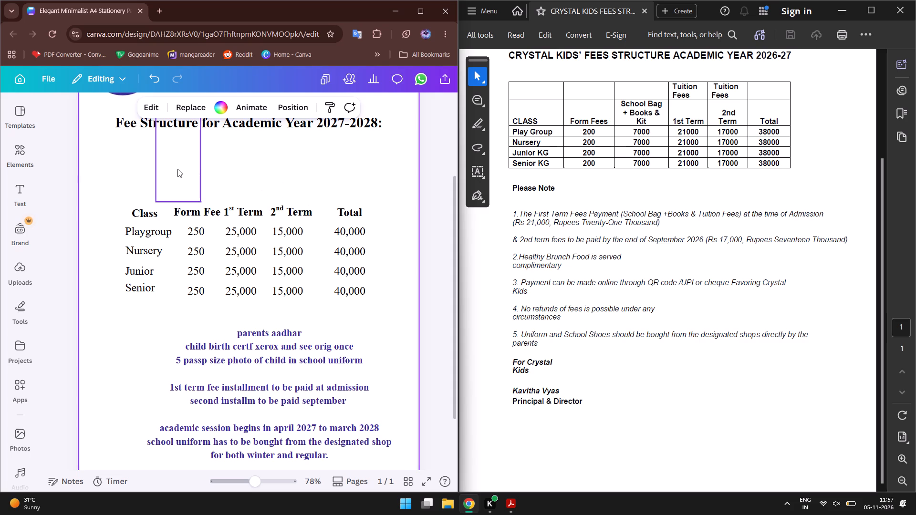
Move the empty rectangle up over the page title and letterhead, clear of the space above the fee table.
drag(184, 170, 235, 150)
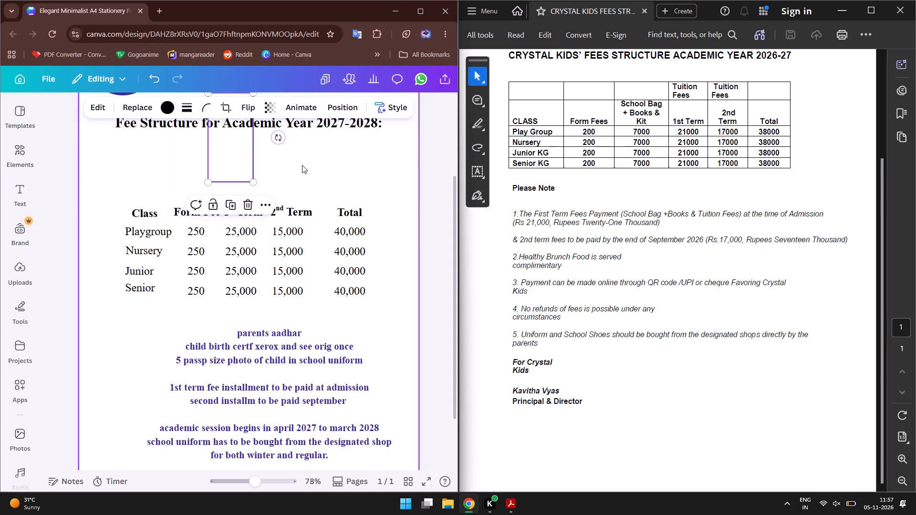
click(302, 165)
scroll(302, 165, up, 1)
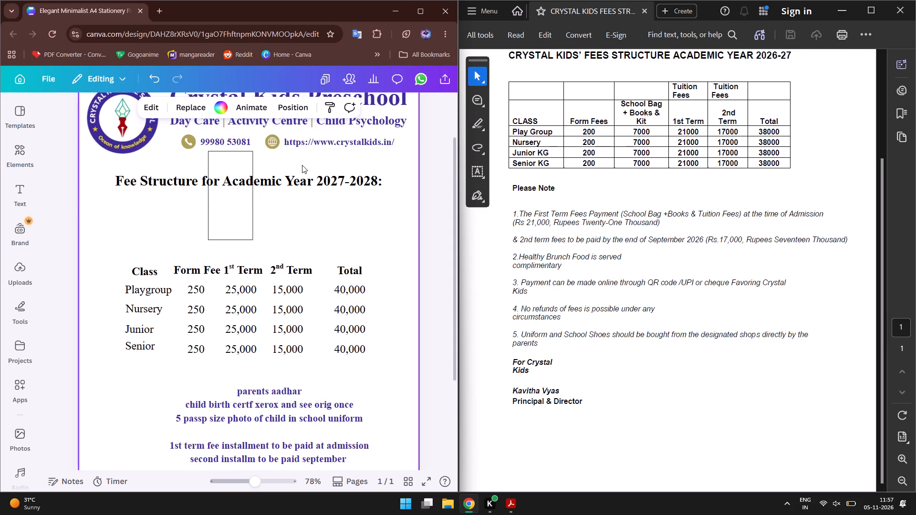
scroll(302, 165, down, 1)
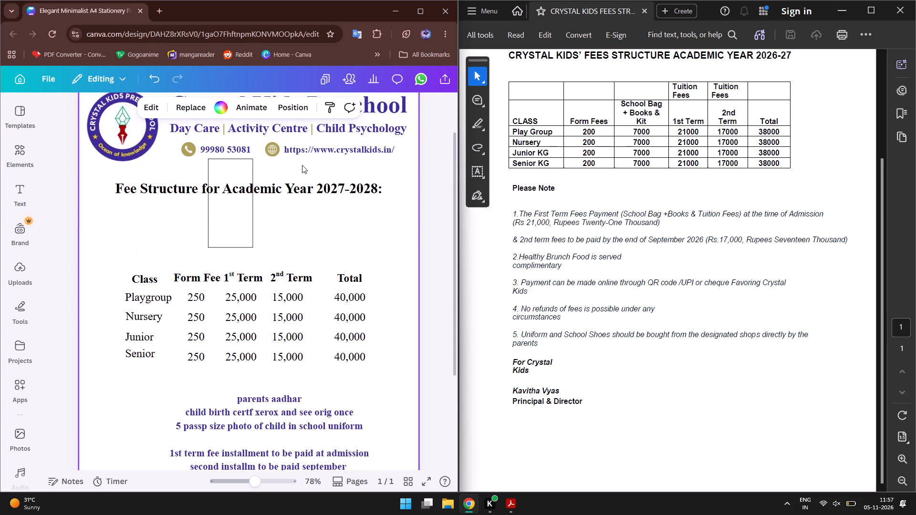
scroll(302, 165, down, 1)
click(151, 262)
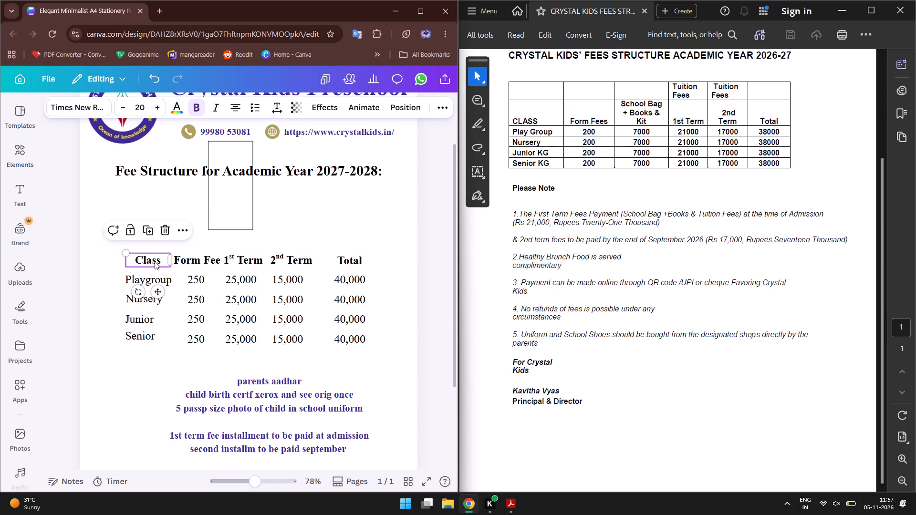
click(105, 214)
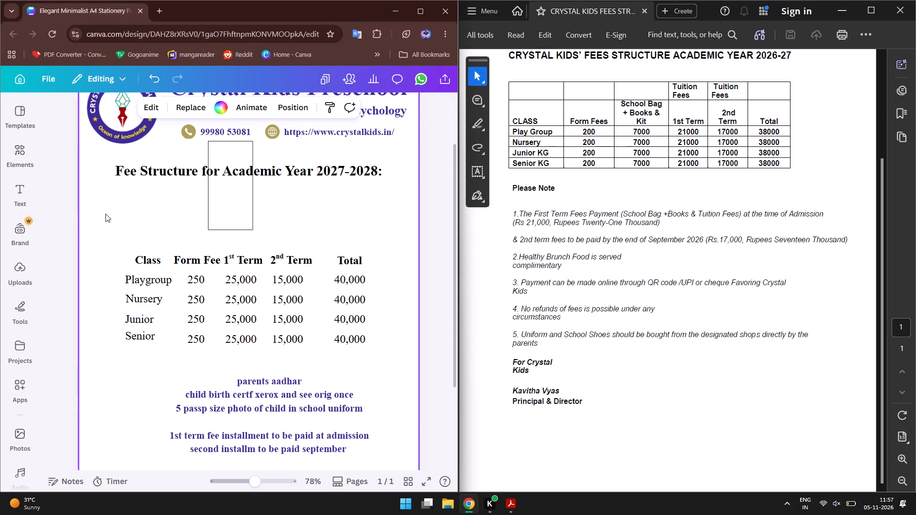
drag(227, 224, 251, 167)
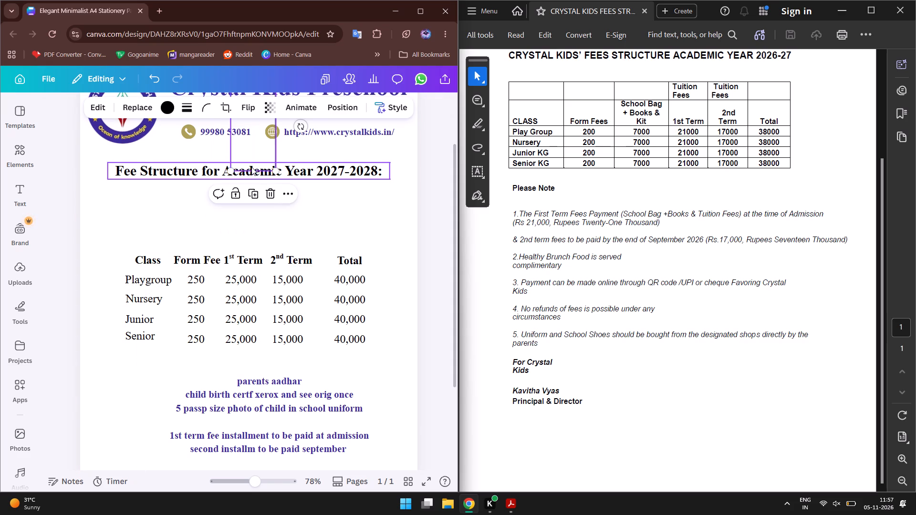
click(193, 240)
Move the Class and Form Fee headings up into a new row directly below the fee structure title.
drag(153, 258, 116, 196)
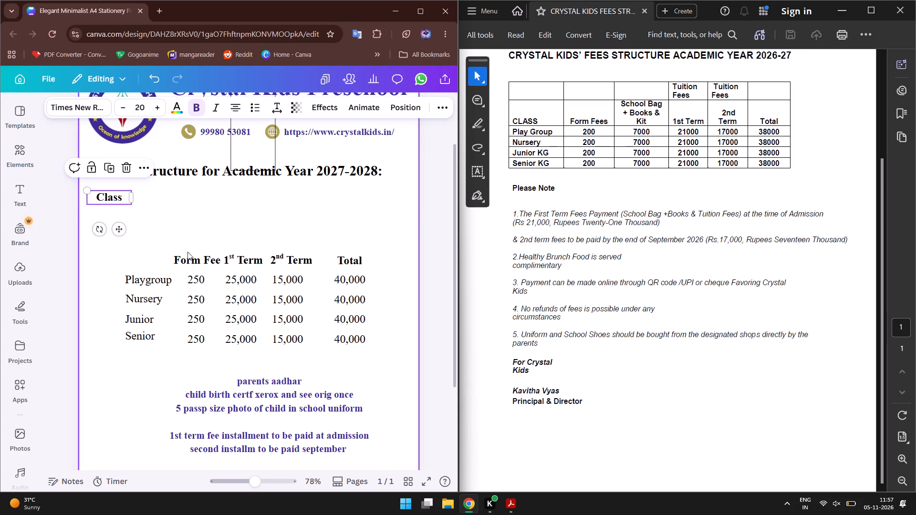
drag(191, 257, 160, 196)
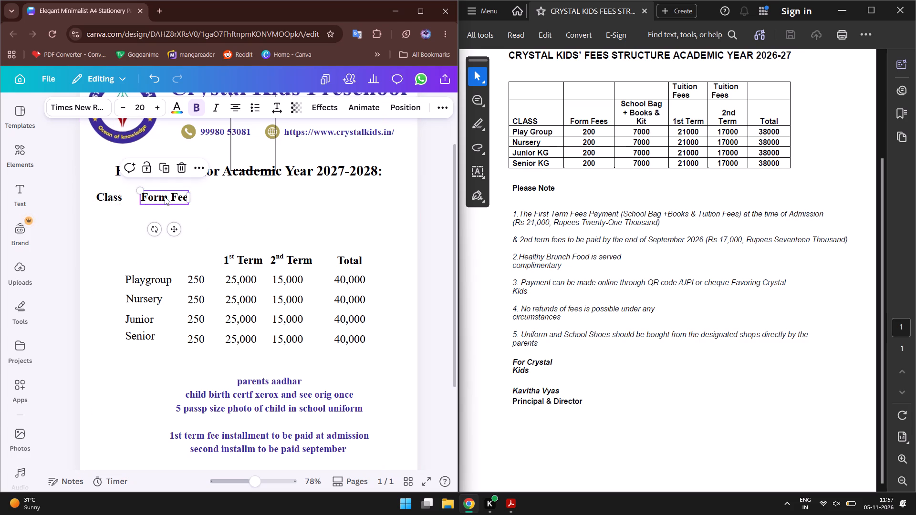
Duplicate the Form Fee heading and place the copy beside the original in the same row.
right_click(165, 197)
click(200, 265)
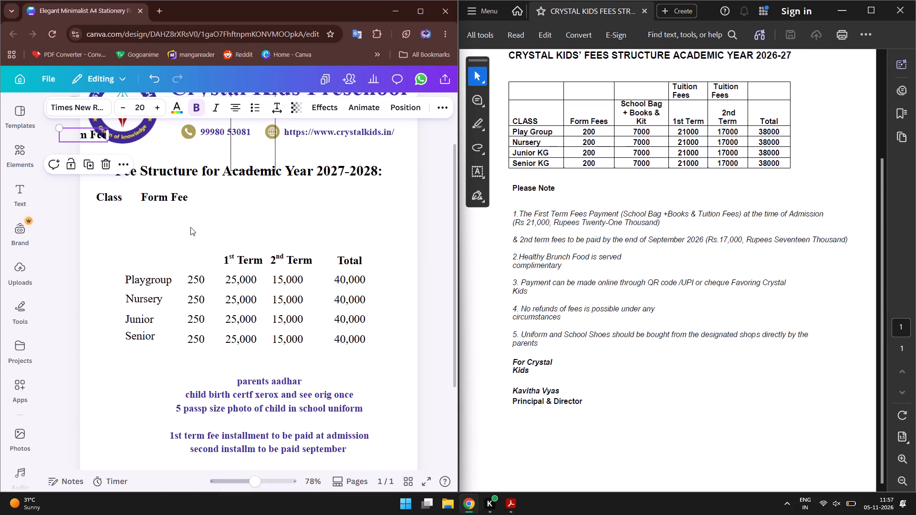
drag(88, 133, 227, 187)
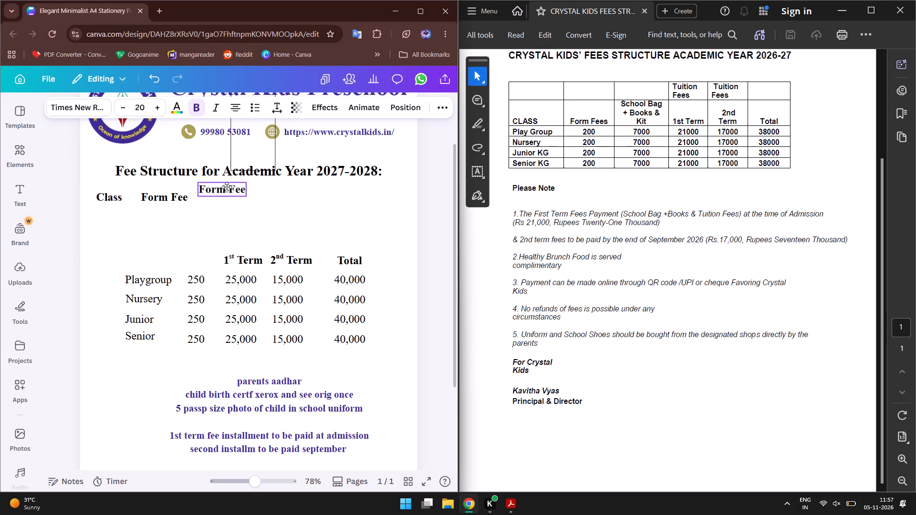
drag(227, 187, 226, 195)
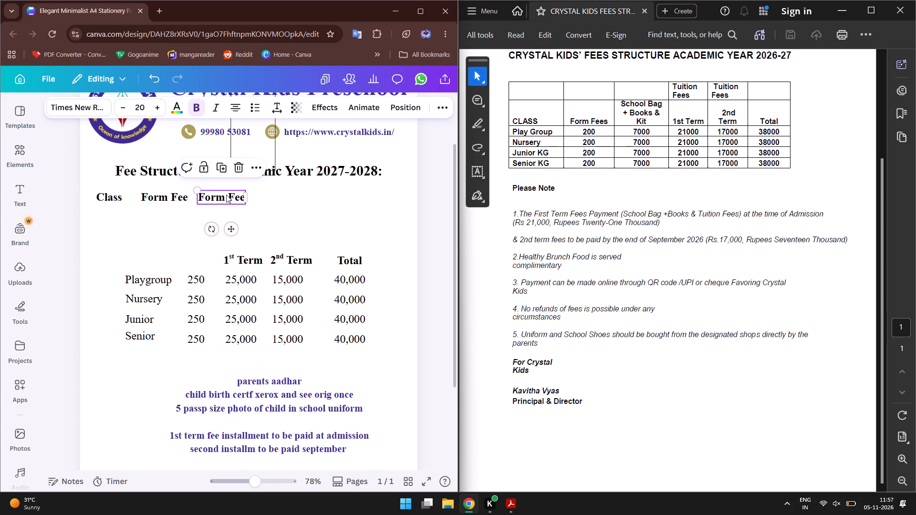
Change the copied Form Fee heading to School Bag + Books and widen its text box to reduce the line wrapping.
click(226, 195)
key(BackSpace)
key(s)
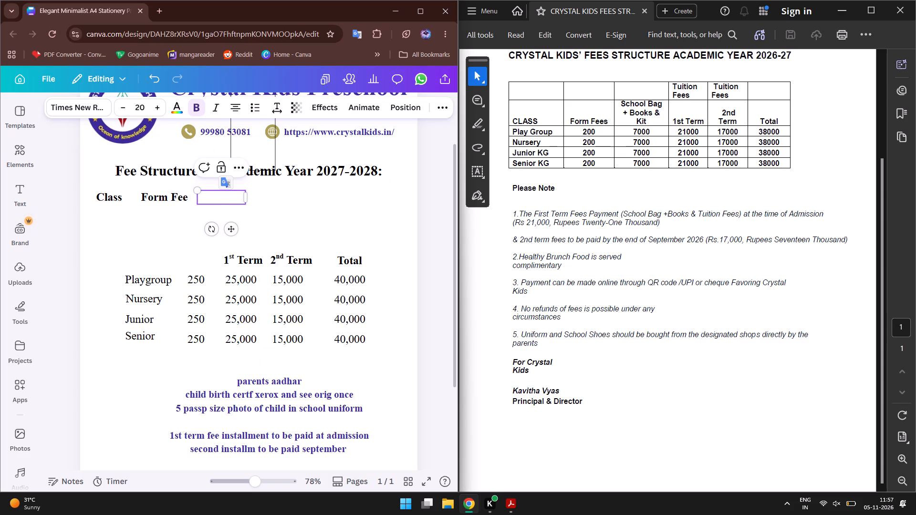
key(c)
text(hool)
key(space)
text(ag)
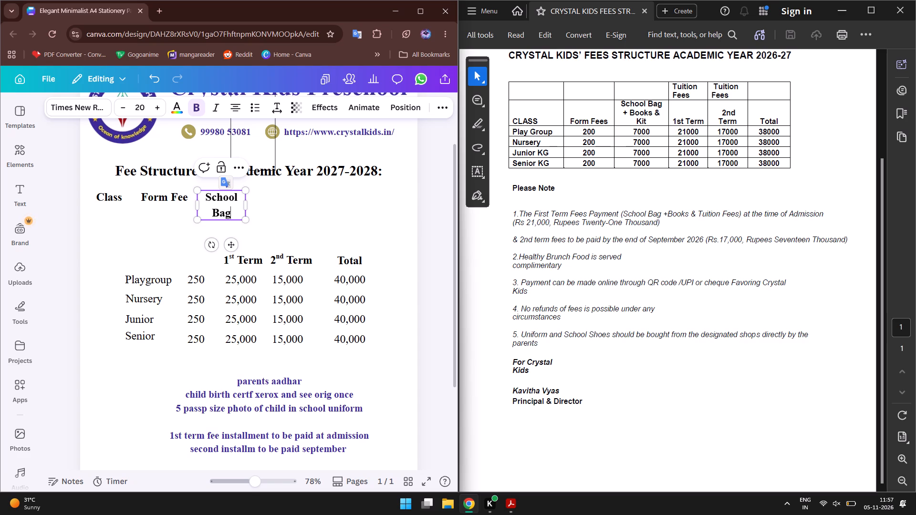
key(space)
text(+)
key(space)
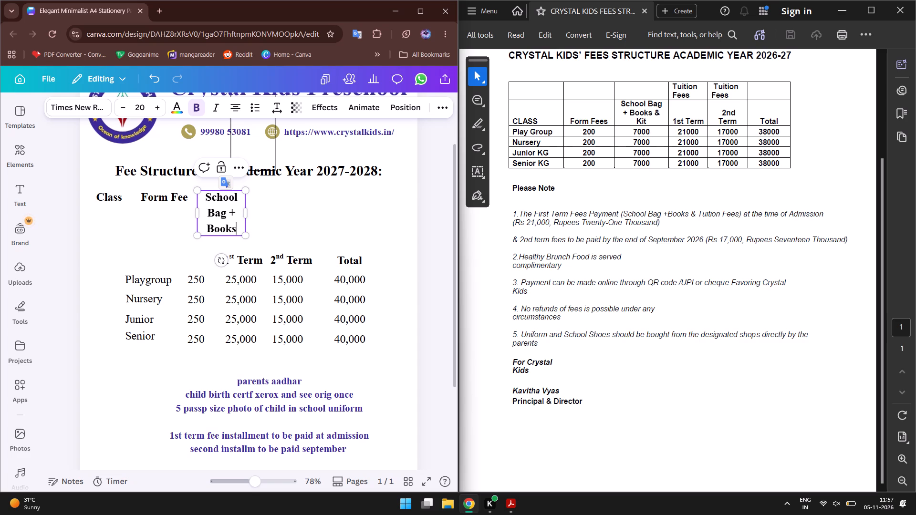
drag(250, 214, 282, 213)
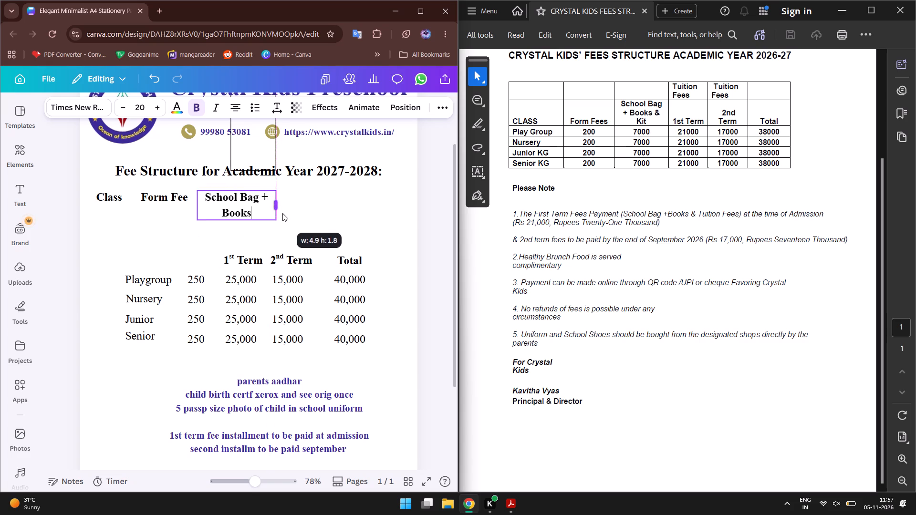
drag(282, 213, 293, 214)
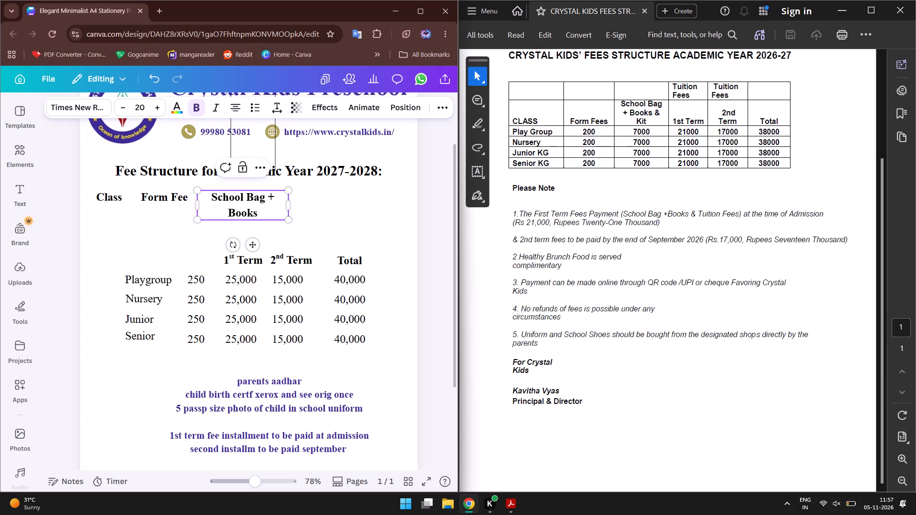
Reword the School Bag + Books heading as School Kit: on the first line and Bag + Books on the second.
click(209, 199)
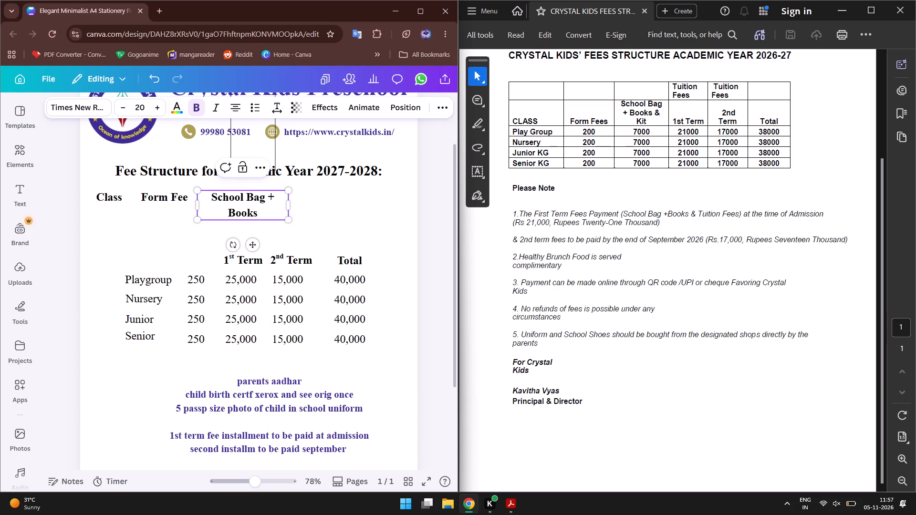
click(246, 198)
key(BackSpace)
key(BackSpace)
key(BackSpace)
key(BackSpace)
key(BackSpace)
key(BackSpace)
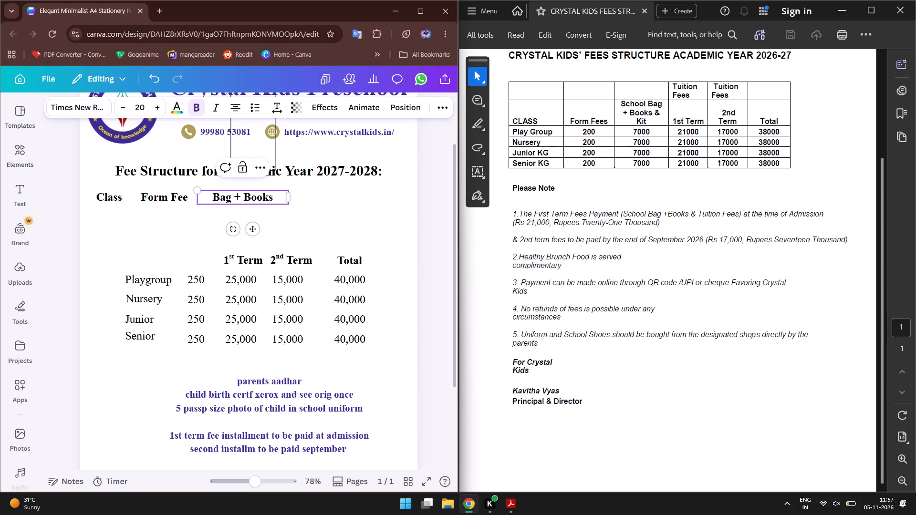
text(chhol)
key(space)
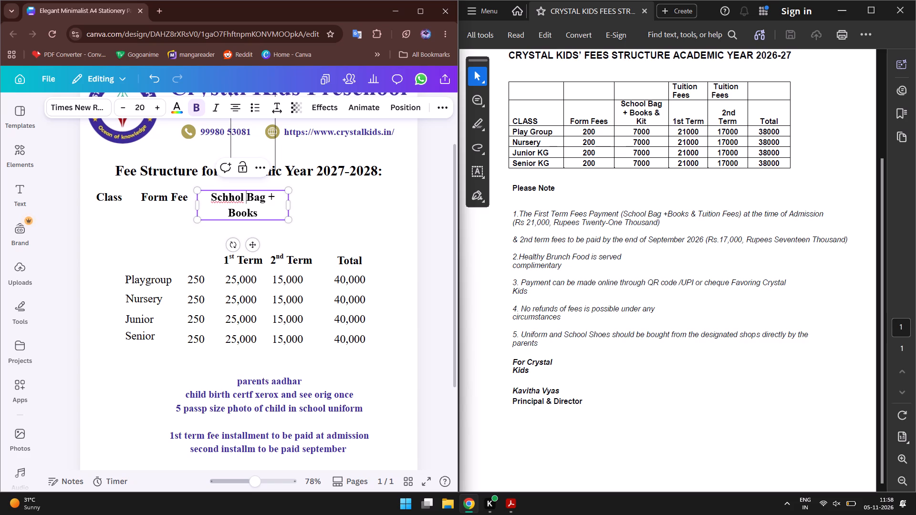
key(BackSpace)
key(BackSpace)
key(BackSpace)
key(BackSpace)
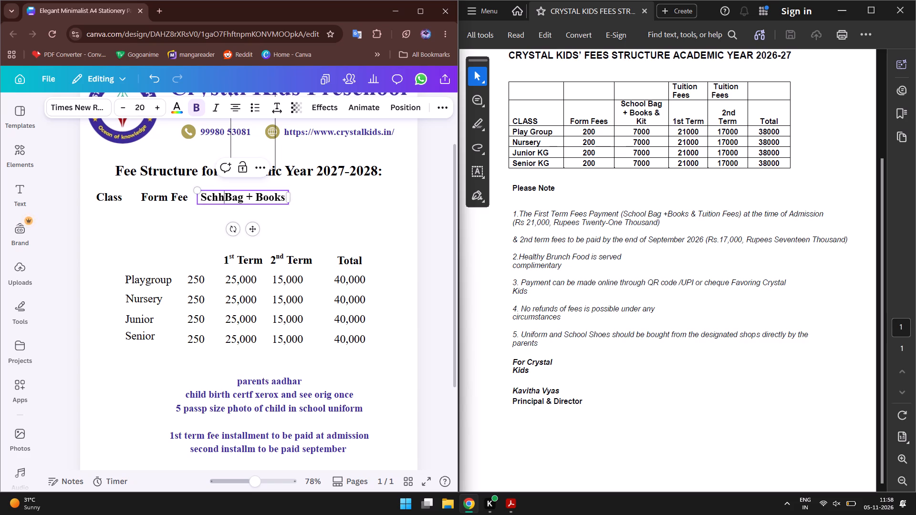
key(BackSpace)
key(BackSpace)
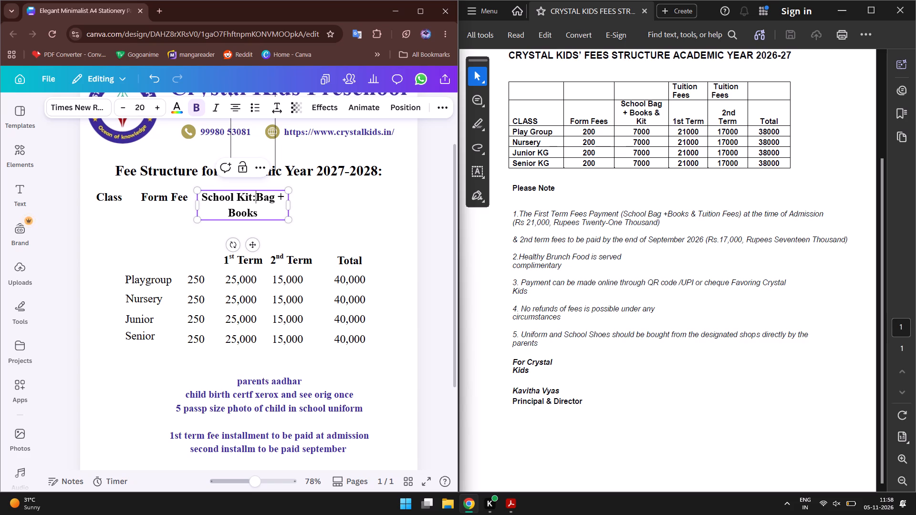
key(Return)
click(345, 203)
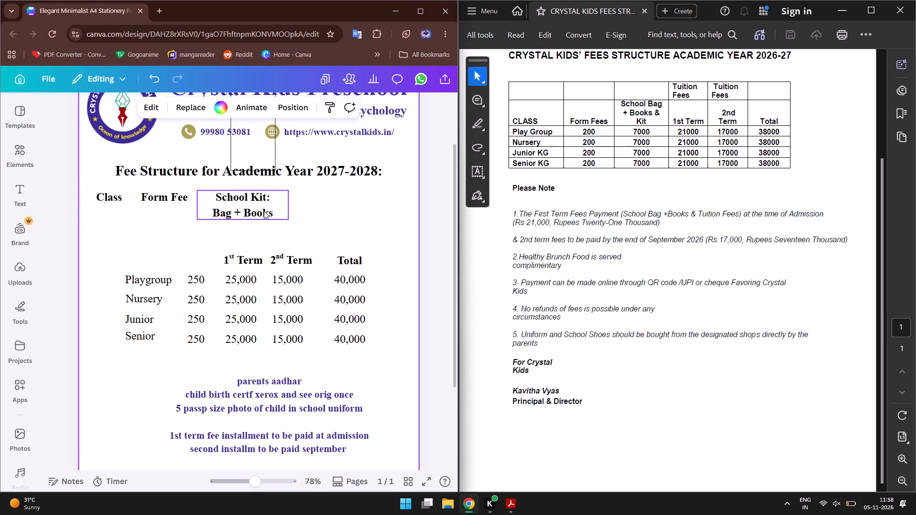
click(301, 228)
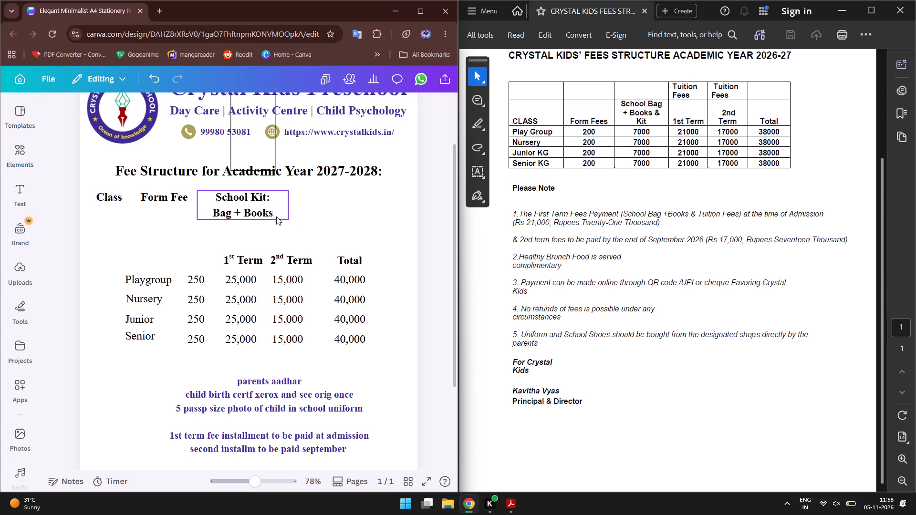
Add (Inclusive) after School Kit in the heading and widen its text box so that line fits without wrapping.
double_click(272, 200)
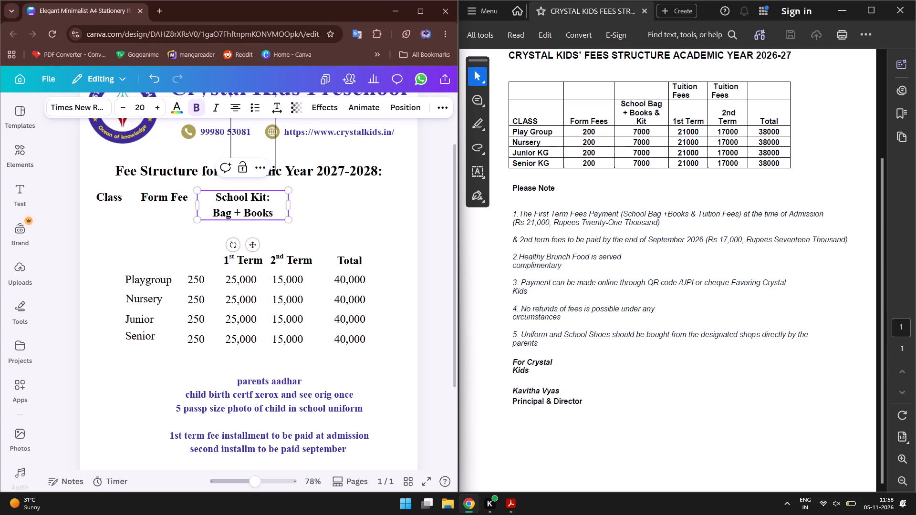
click(268, 199)
click(267, 199)
key(space)
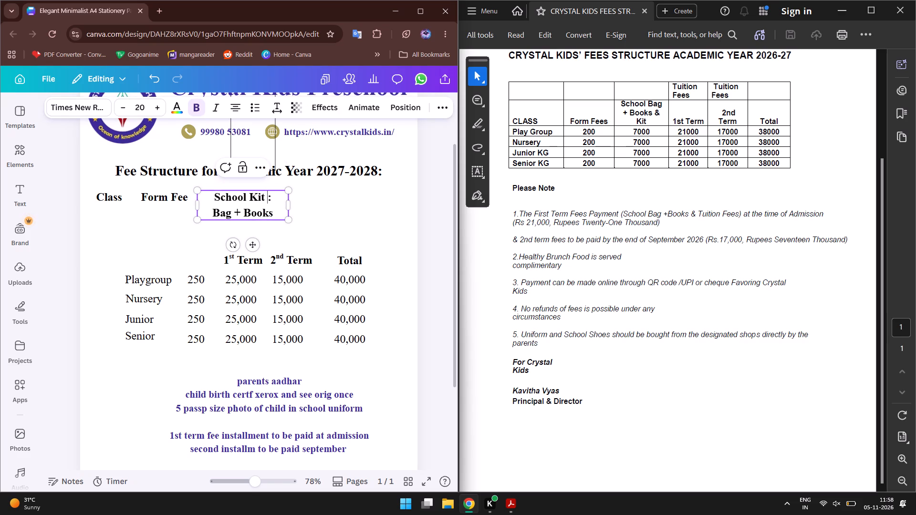
key(shift+parenleft)
text(nclusive)
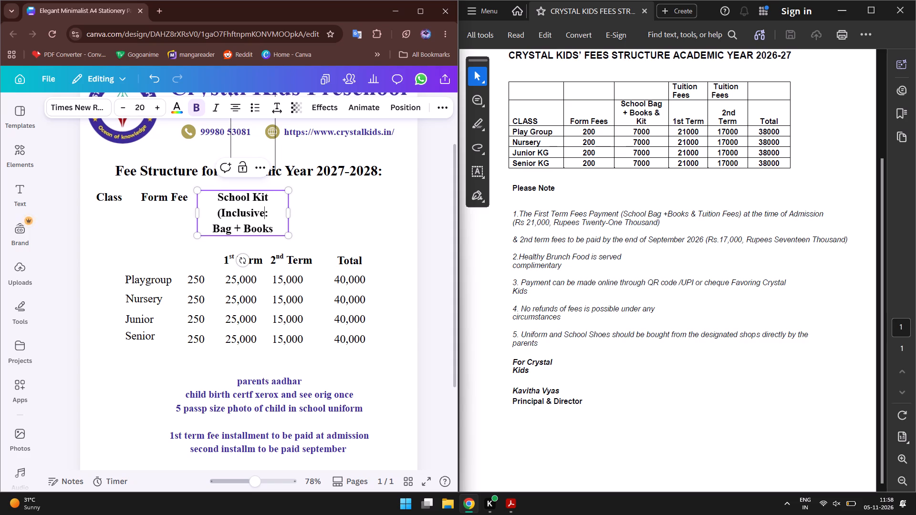
key(shift+parenright)
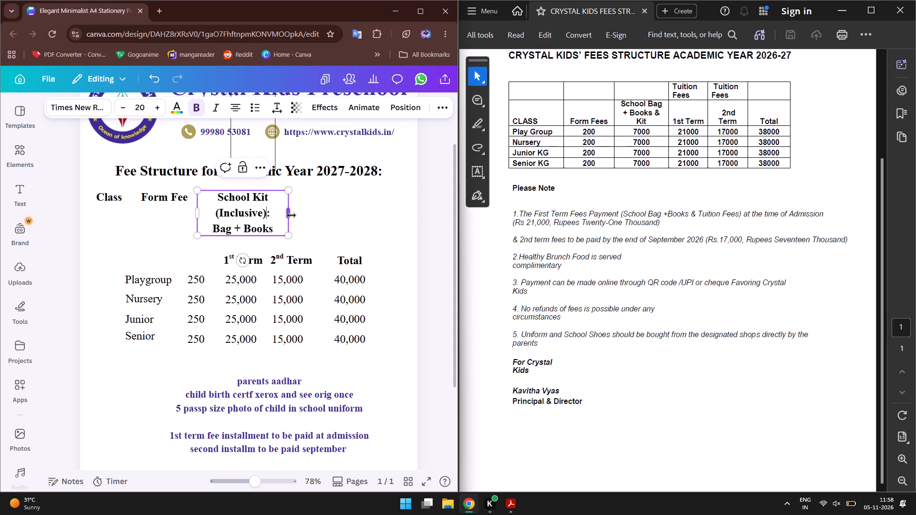
drag(291, 215, 313, 216)
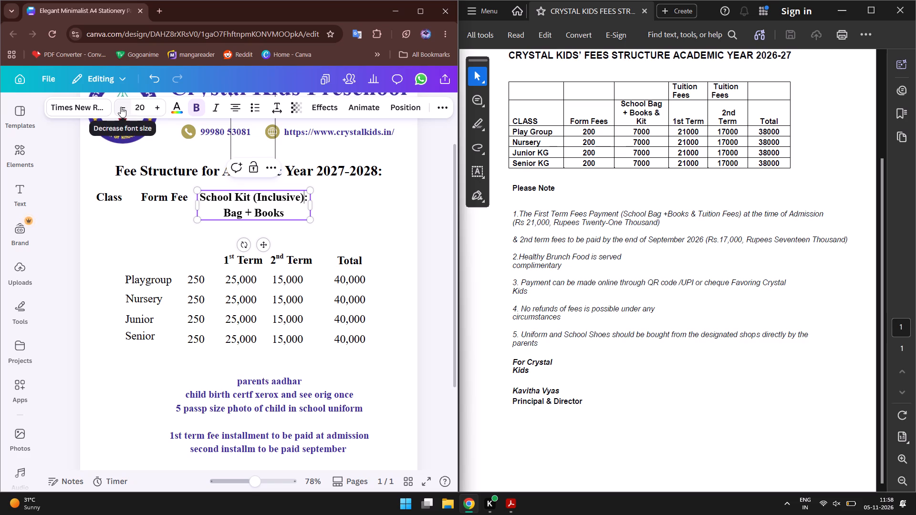
Set the font size of the whole School Kit (Inclusive): Bag + Books heading to 15.
triple_click(121, 107)
click(121, 107)
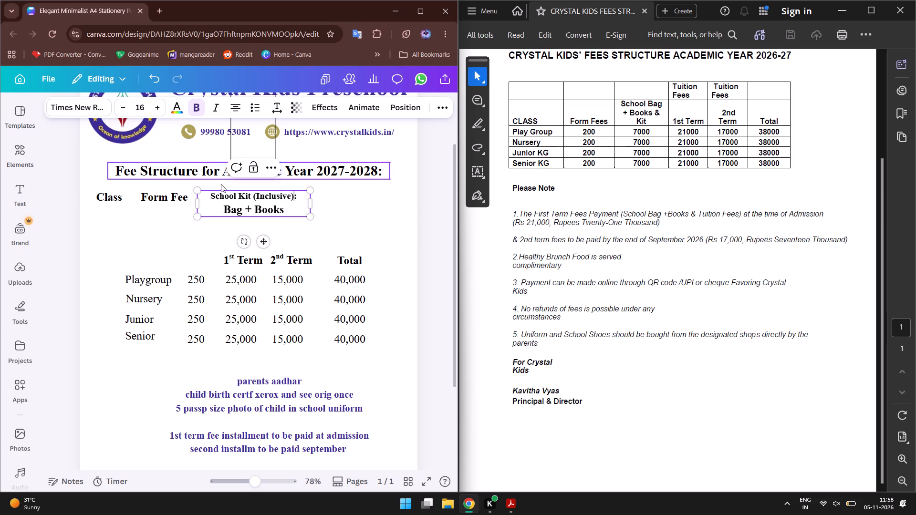
click(190, 225)
click(217, 210)
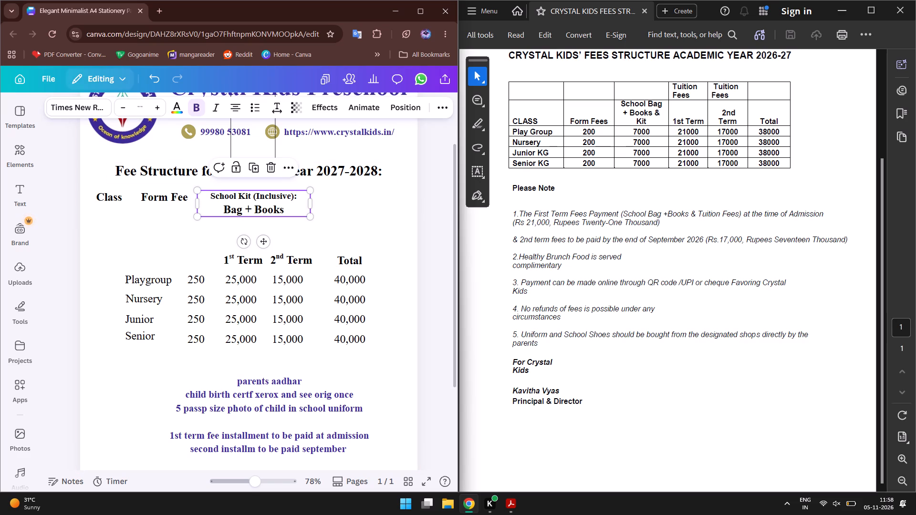
click(142, 103)
text(15)
key(Return)
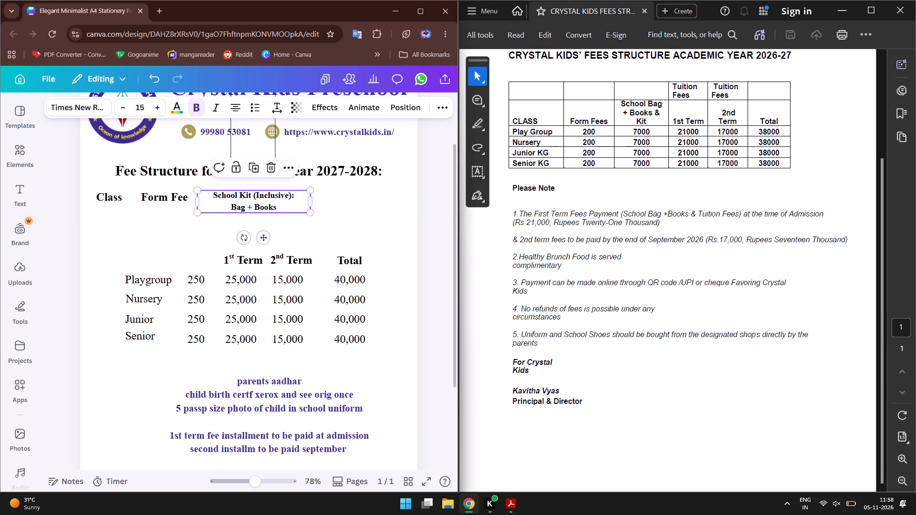
click(355, 204)
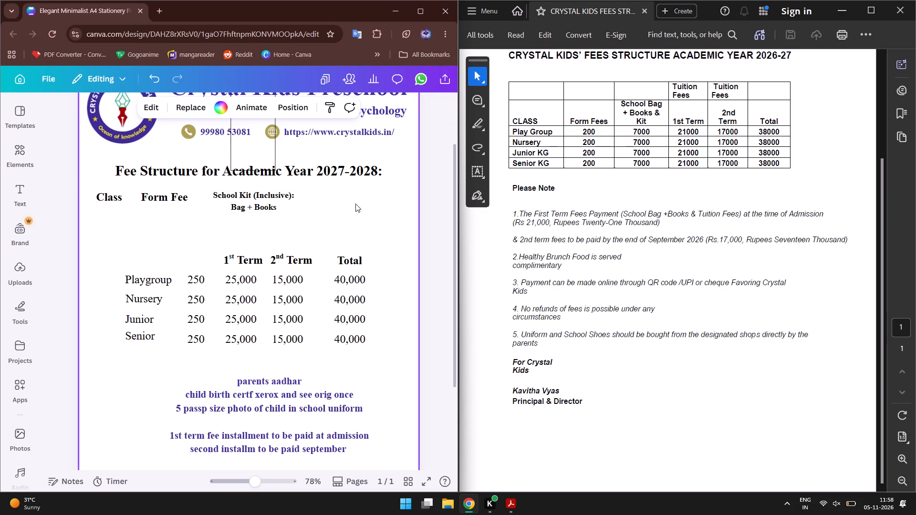
Narrow the School Kit heading's text box to fit closely around its two lines of text.
click(306, 202)
drag(312, 204, 305, 204)
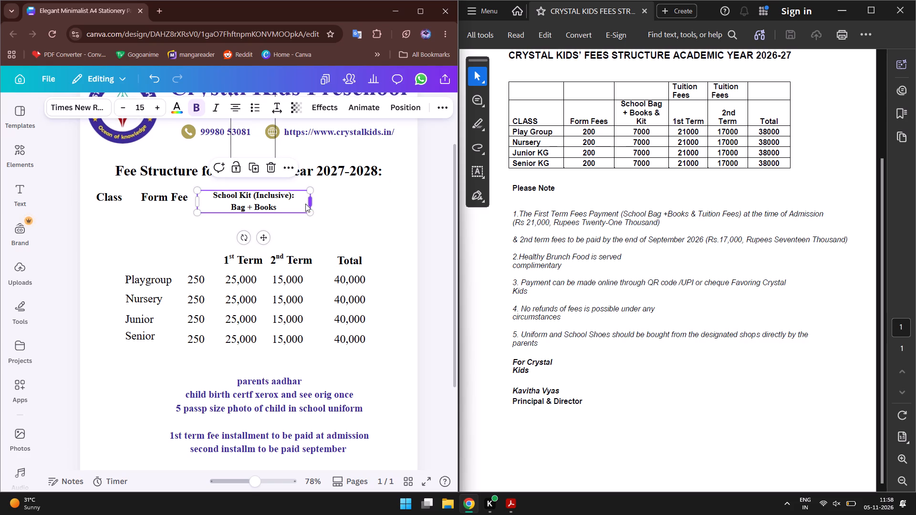
drag(305, 204, 285, 206)
click(339, 208)
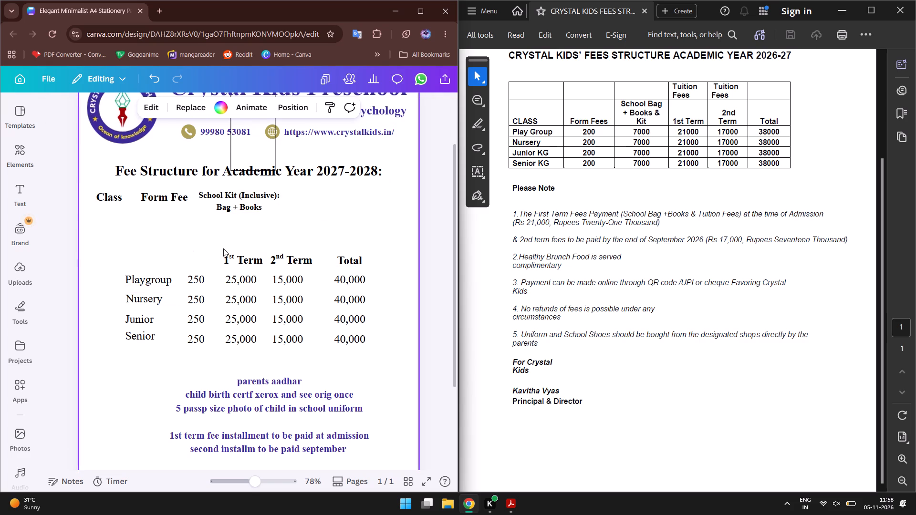
click(243, 201)
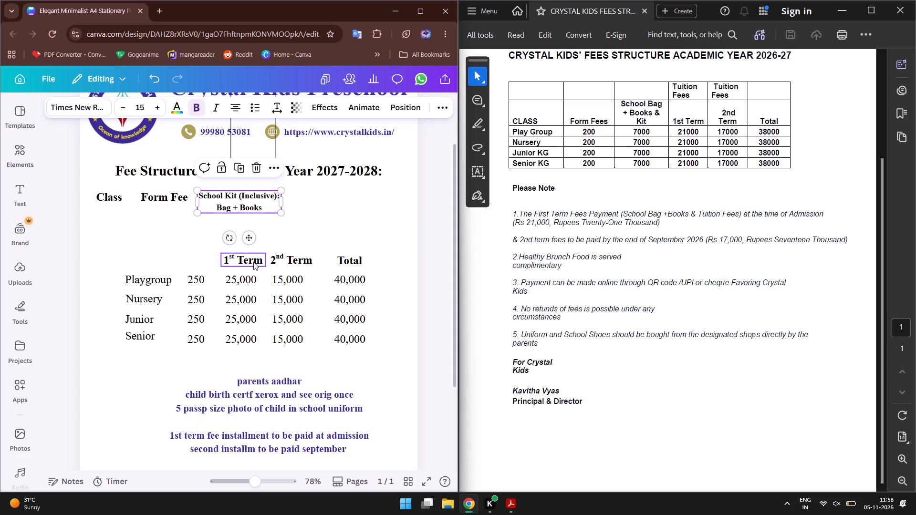
Move the 1st Term and 2nd Term headings up into the header row, side by side after the School Kit heading.
drag(254, 262, 325, 203)
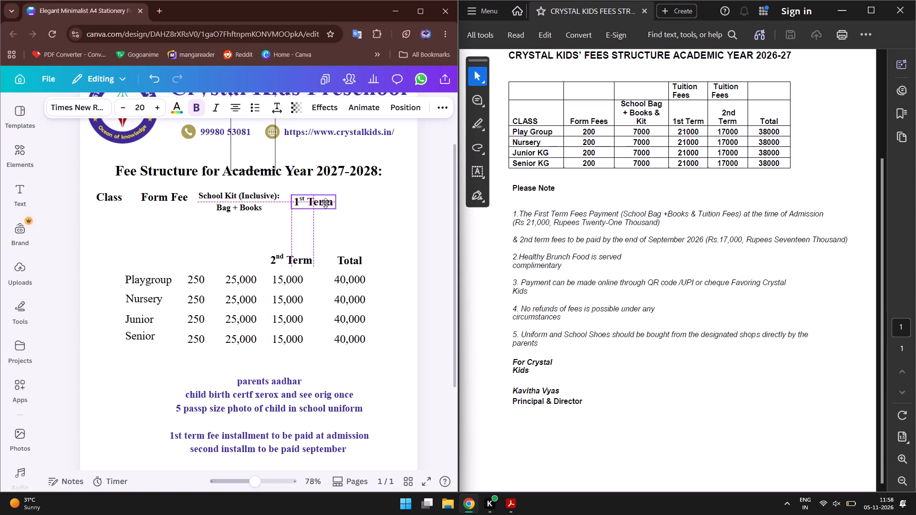
drag(325, 203, 323, 203)
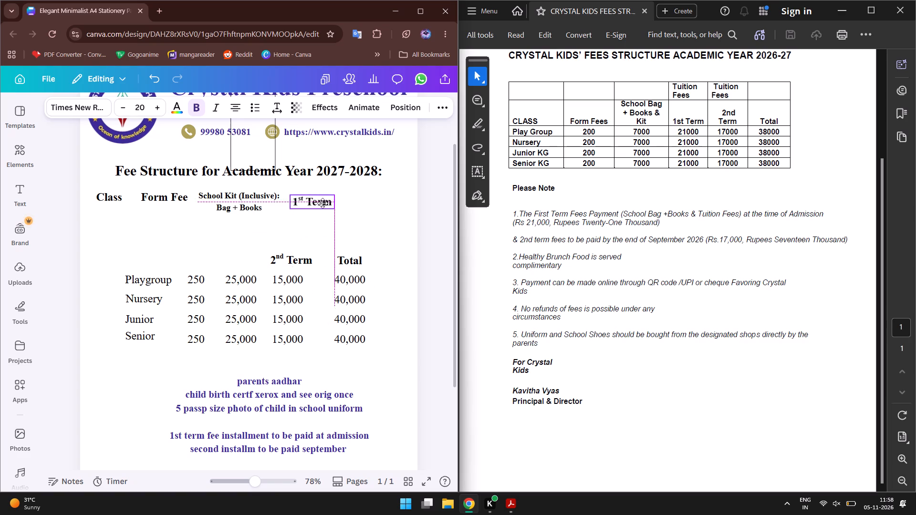
drag(323, 203, 324, 199)
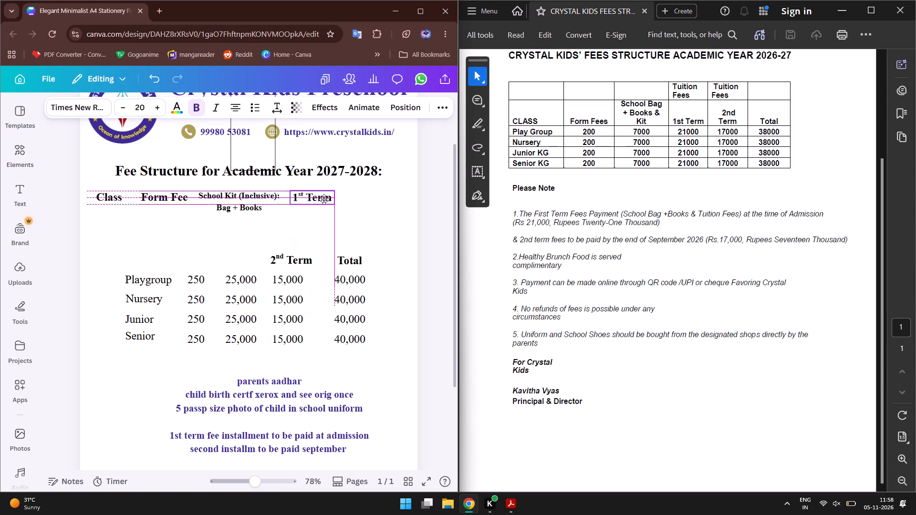
drag(324, 199, 324, 200)
drag(291, 264, 356, 207)
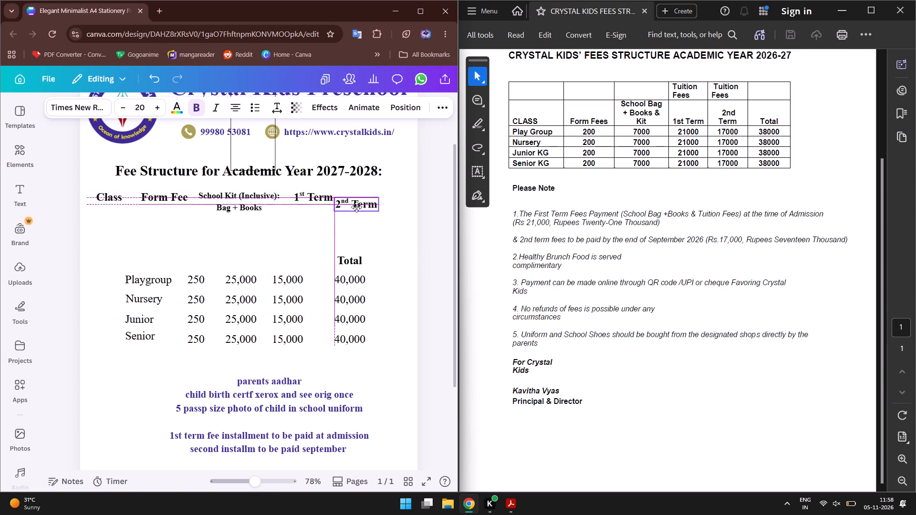
drag(356, 207, 362, 201)
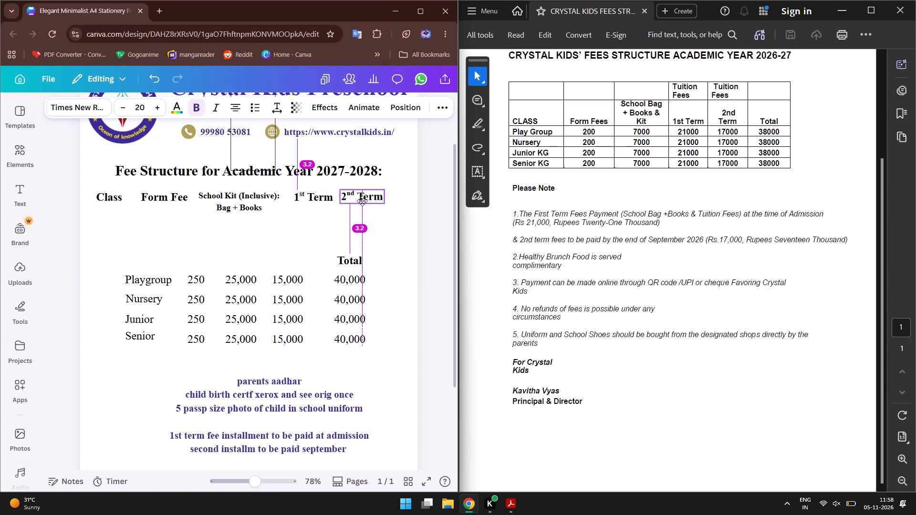
drag(362, 201, 361, 203)
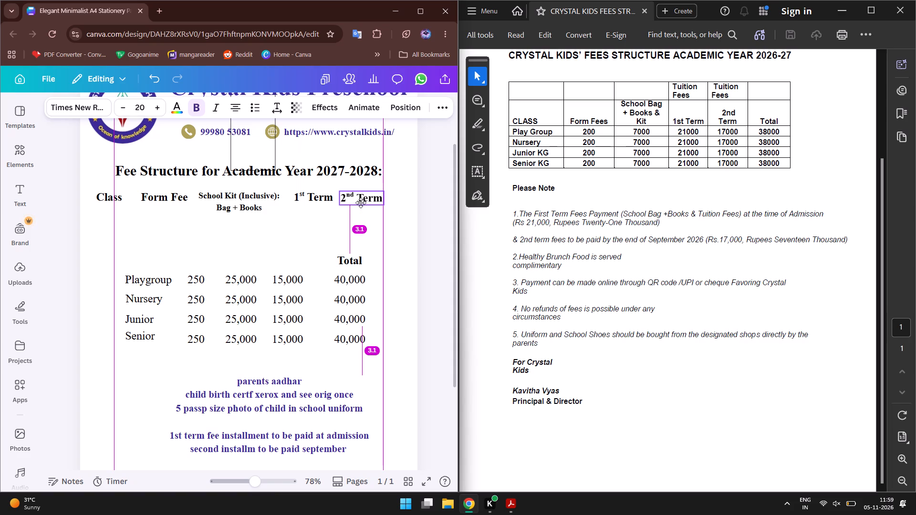
drag(361, 203, 361, 202)
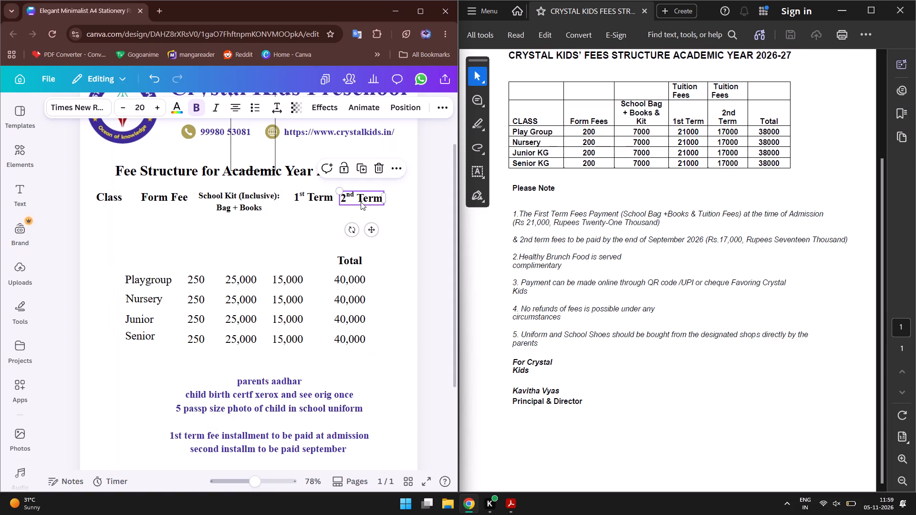
click(361, 201)
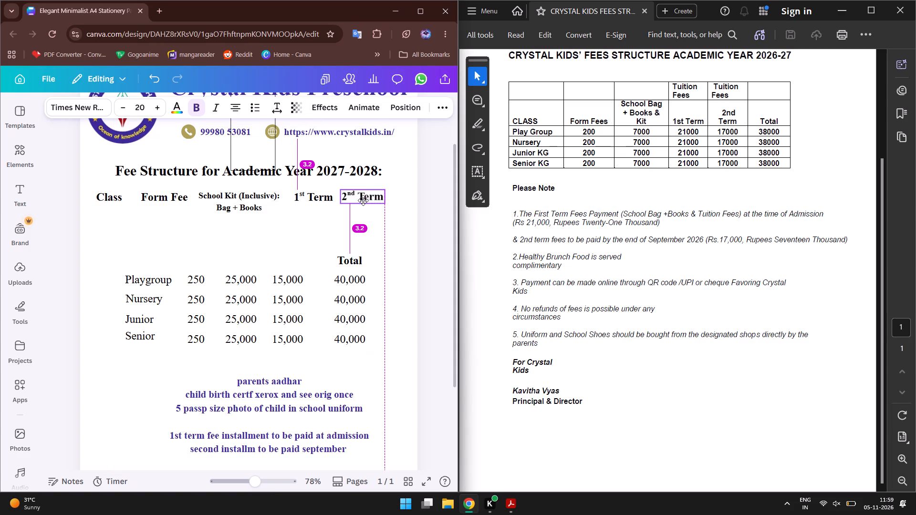
click(311, 220)
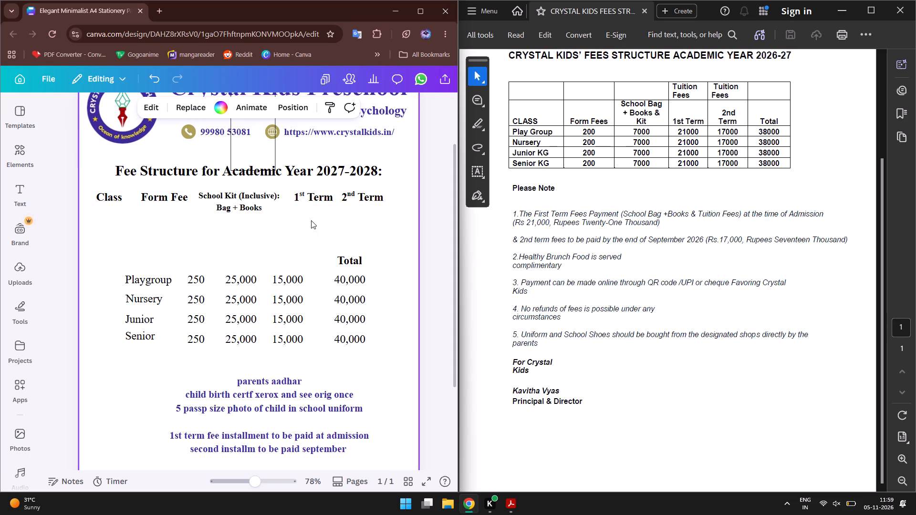
Move the Total heading up into the header row, after the 2nd Term heading.
drag(356, 257, 406, 205)
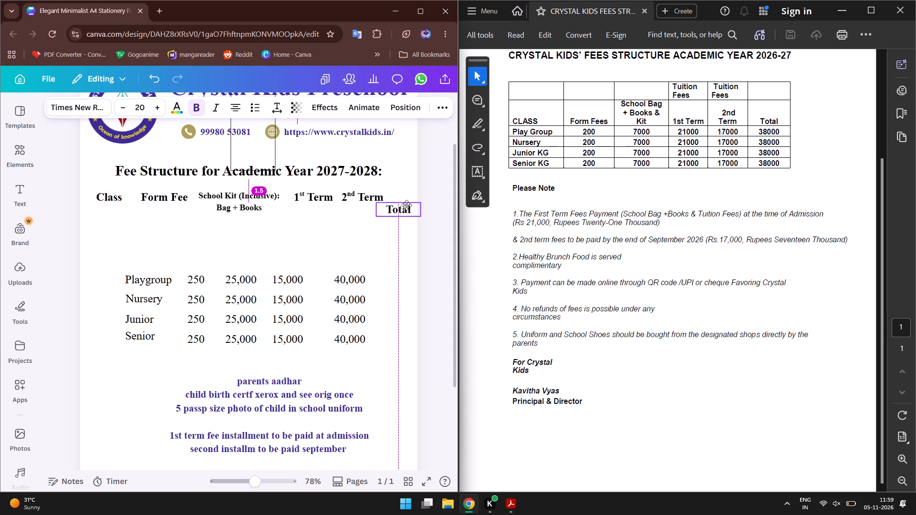
drag(406, 205, 418, 196)
click(339, 229)
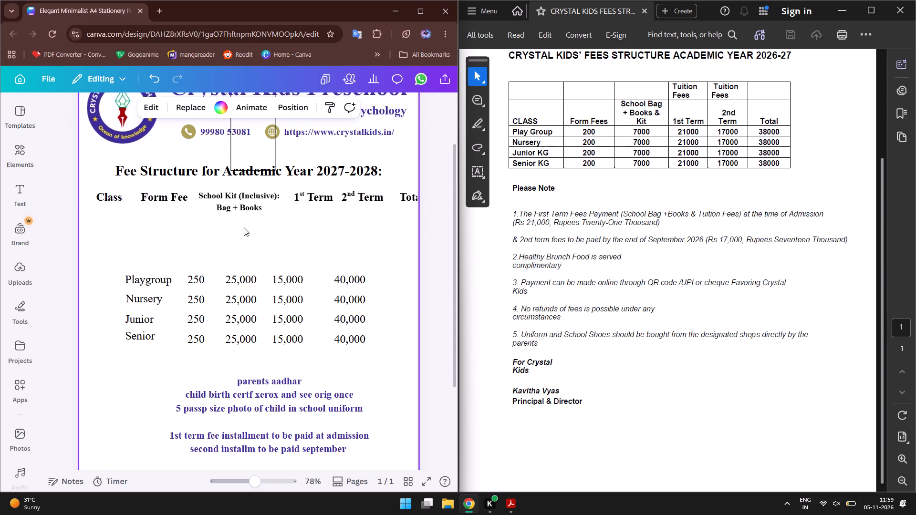
Narrow the School Kit heading's text box further to free space in the header row.
click(260, 203)
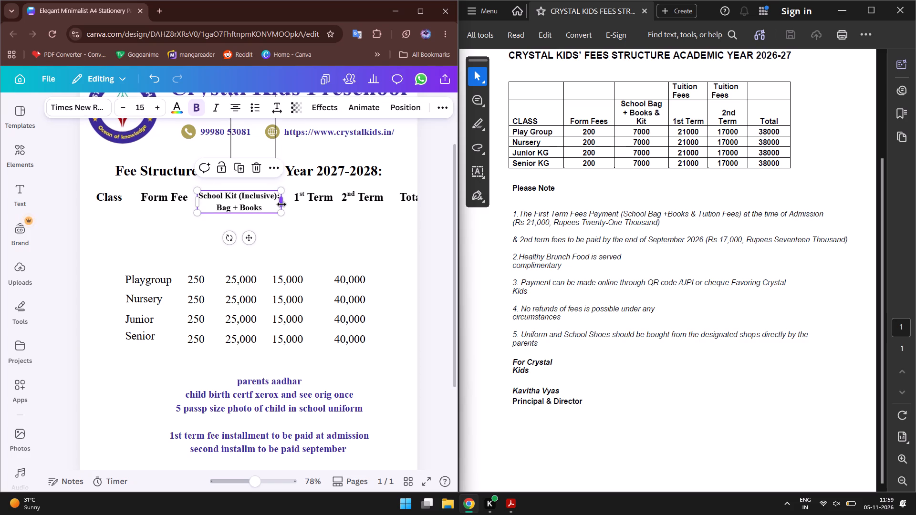
drag(281, 204, 270, 205)
click(293, 226)
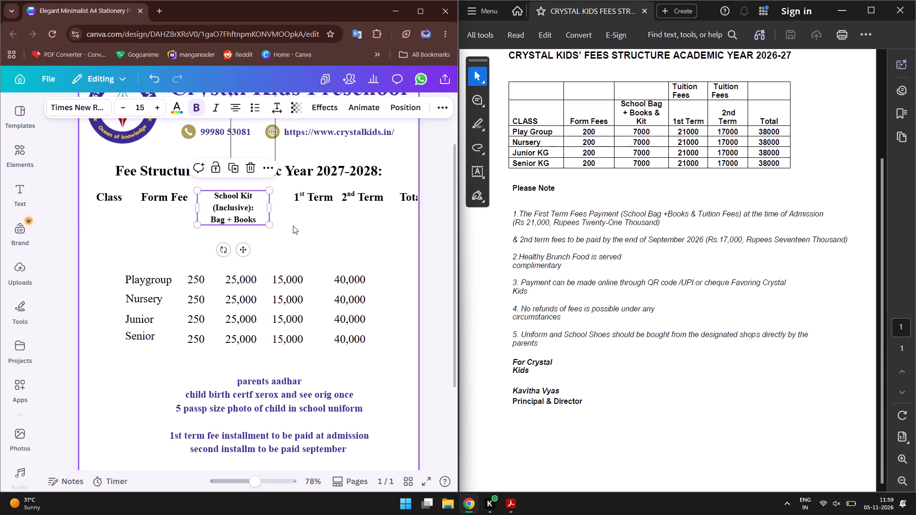
Shorten (Inclusive) to (Inc) in the School Kit heading.
click(245, 204)
click(251, 207)
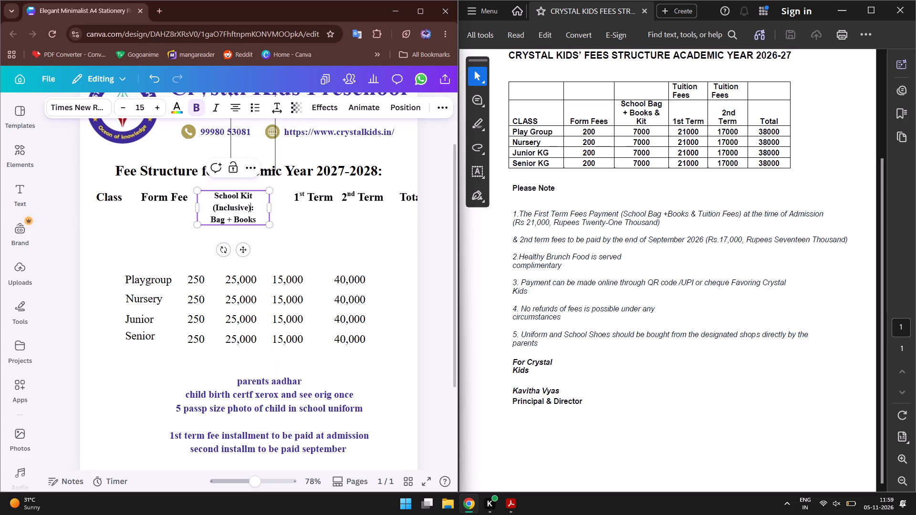
key(BackSpace)
key(BackSpace)
key(BackSpace)
key(BackSpace)
key(BackSpace)
key(BackSpace)
key(BackSpace)
key(BackSpace)
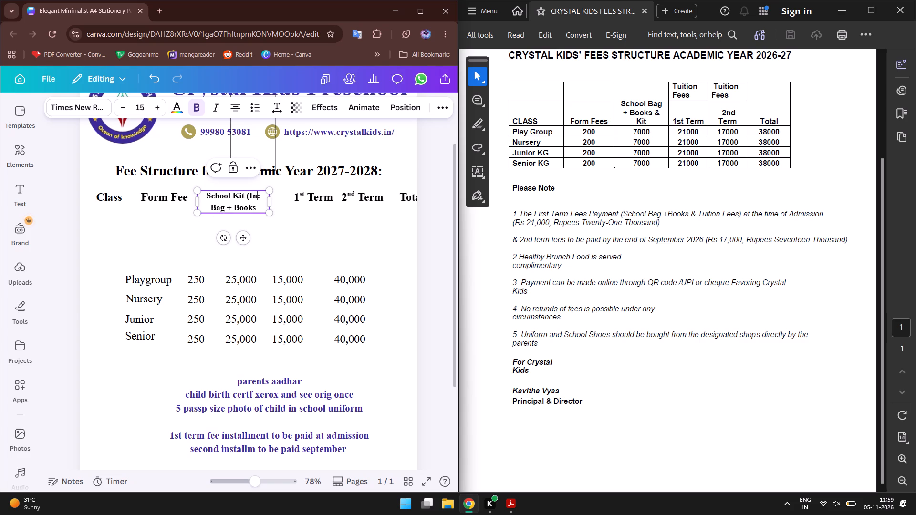
text(c))
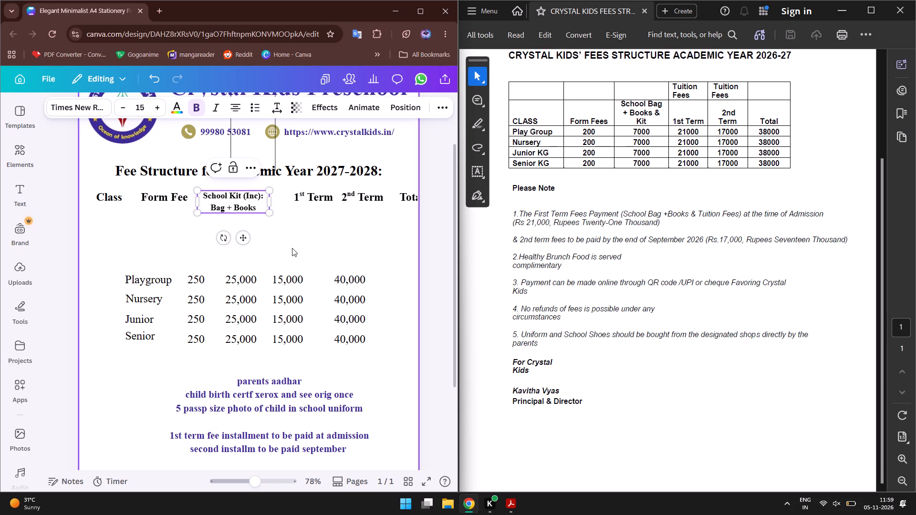
Shift the 1st Term, 2nd Term and Total headings closer to the School Kit heading so Total fits within the page.
click(292, 248)
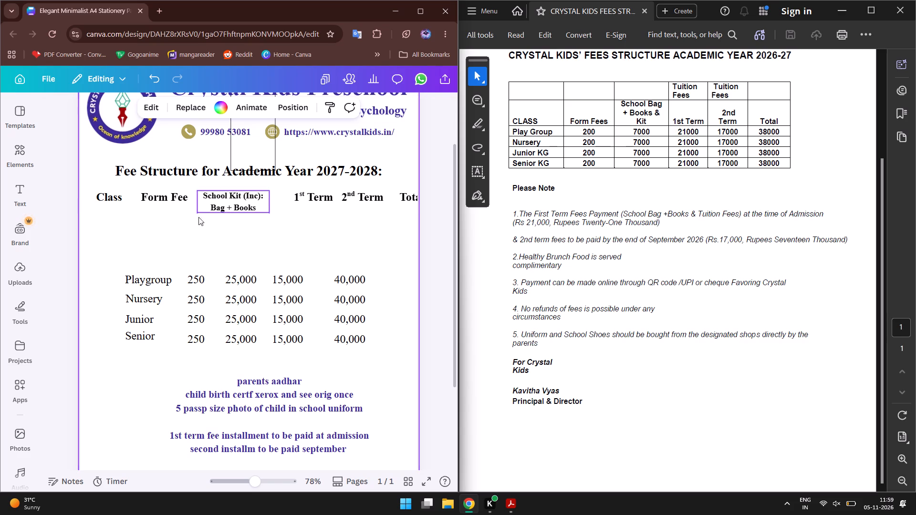
click(164, 234)
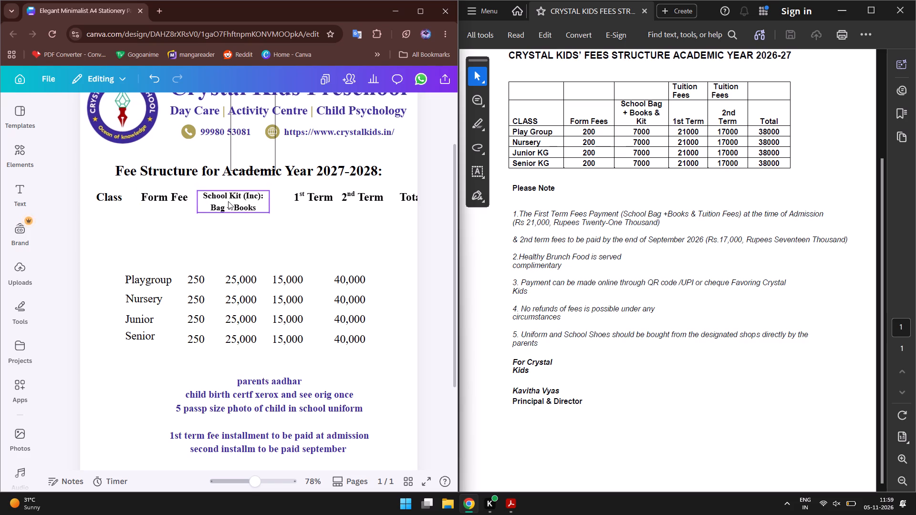
drag(313, 194, 301, 194)
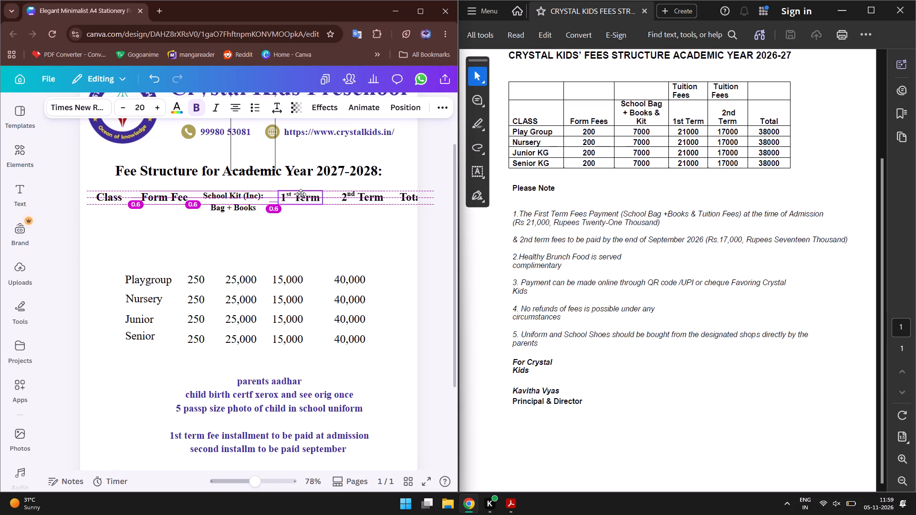
drag(301, 194, 302, 195)
drag(378, 196, 372, 196)
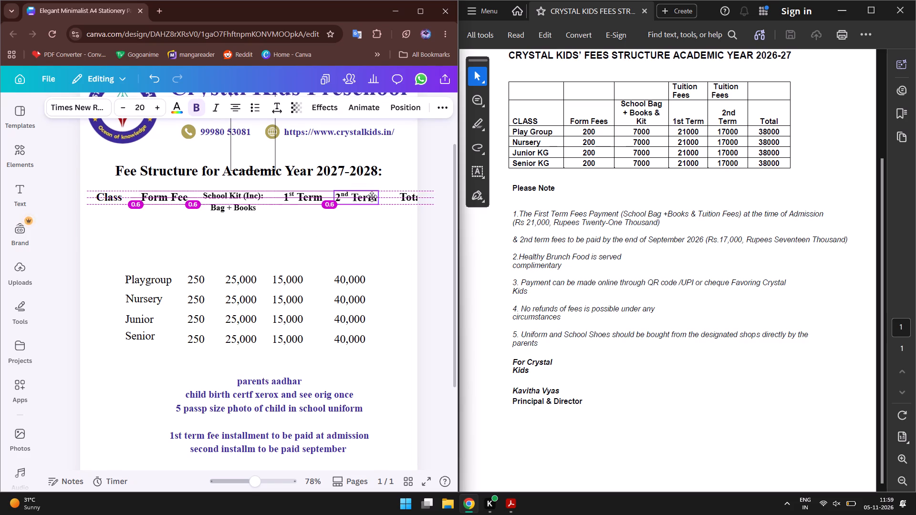
drag(372, 196, 373, 196)
drag(406, 196, 395, 196)
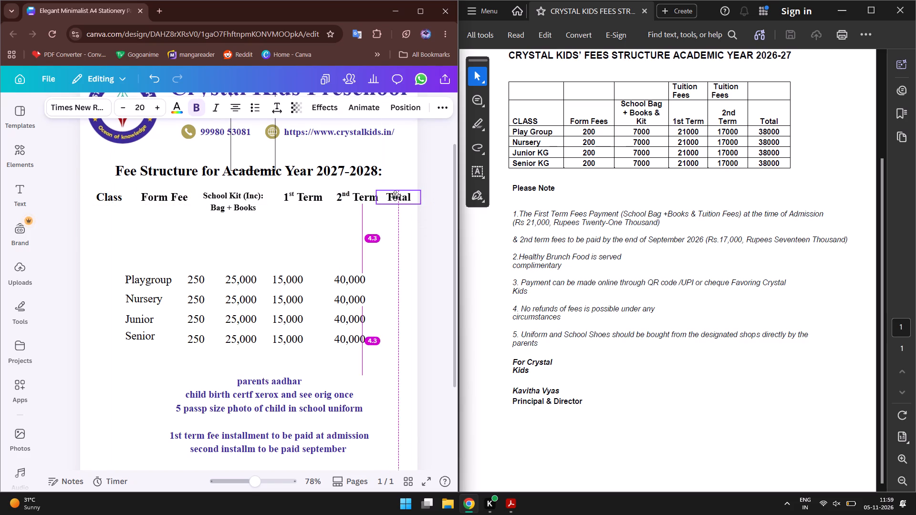
drag(395, 196, 396, 196)
click(321, 247)
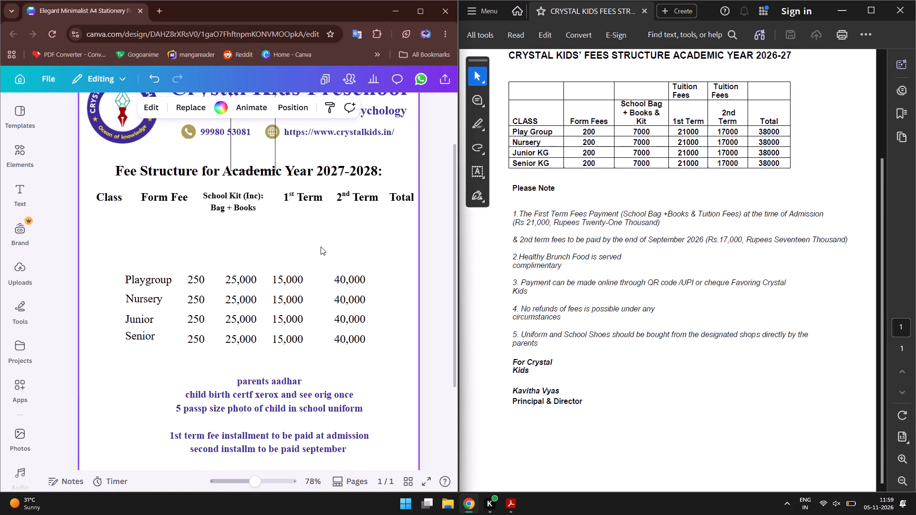
Delete the School Kit (Inc): Bag + Books heading from the header row.
click(241, 203)
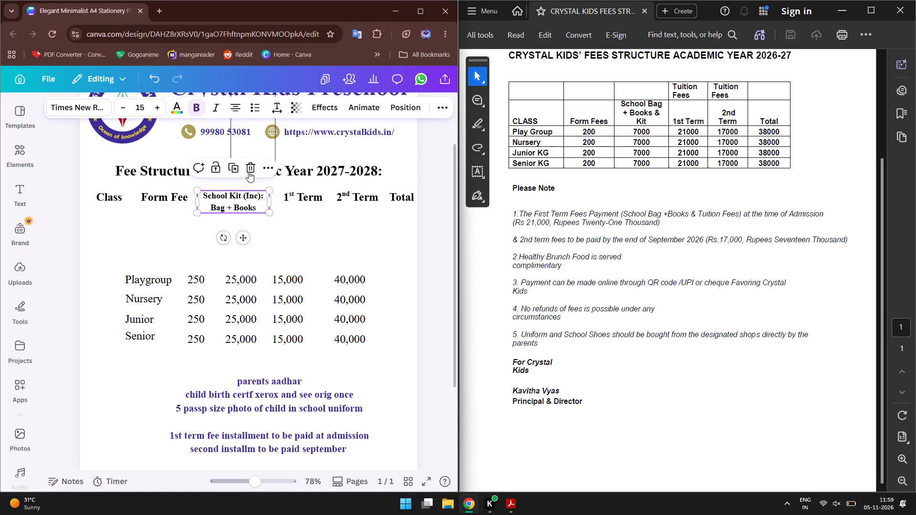
click(250, 171)
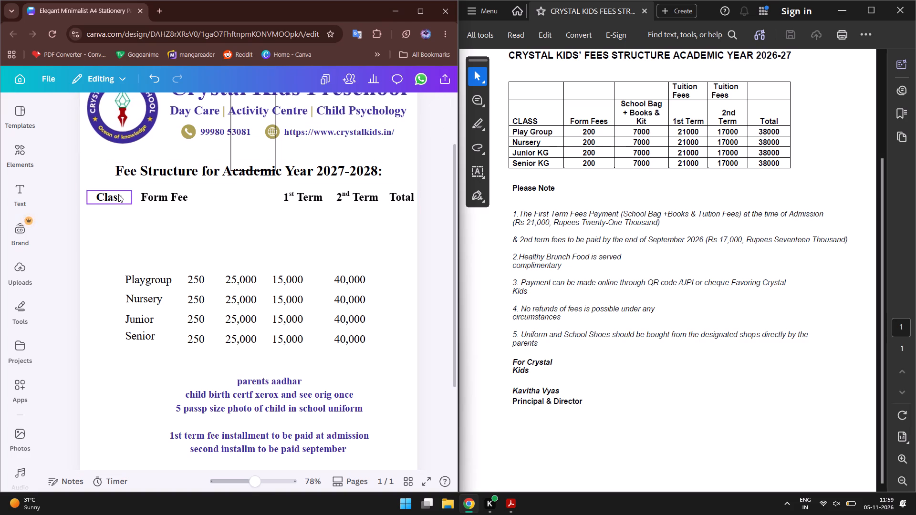
Move the 1st Term heading into the freed space beside the Form Fee heading.
drag(301, 204, 278, 201)
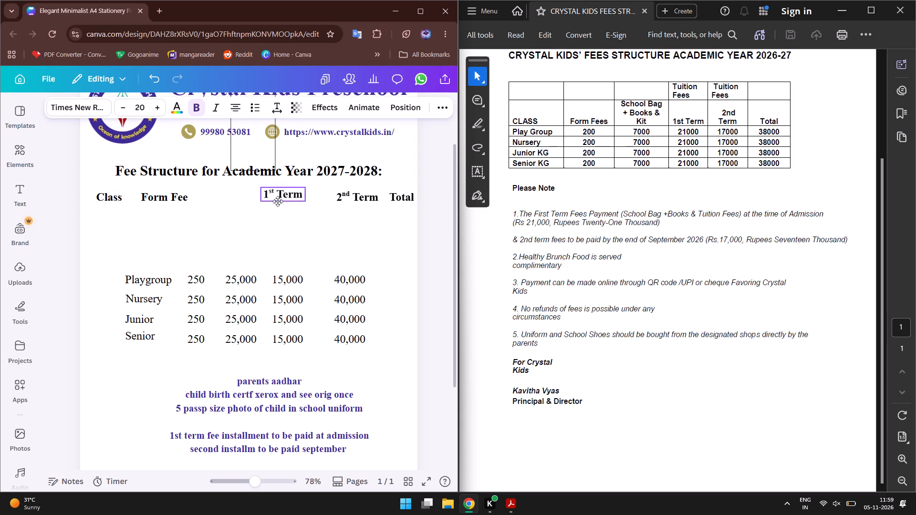
drag(278, 201, 221, 202)
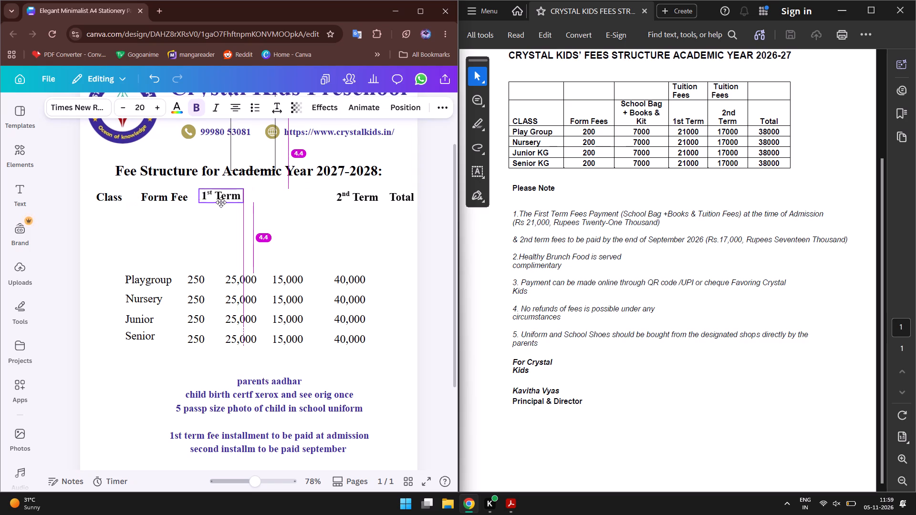
drag(221, 202, 224, 202)
Move Playgroup, Nursery, Junior and Senior up beneath the Class heading as an aligned, evenly spaced column.
drag(147, 285, 111, 232)
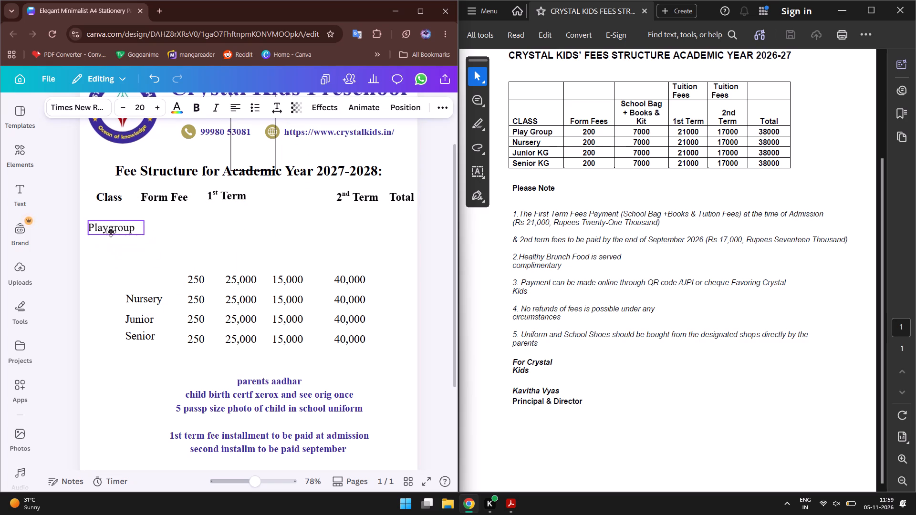
drag(111, 232, 118, 228)
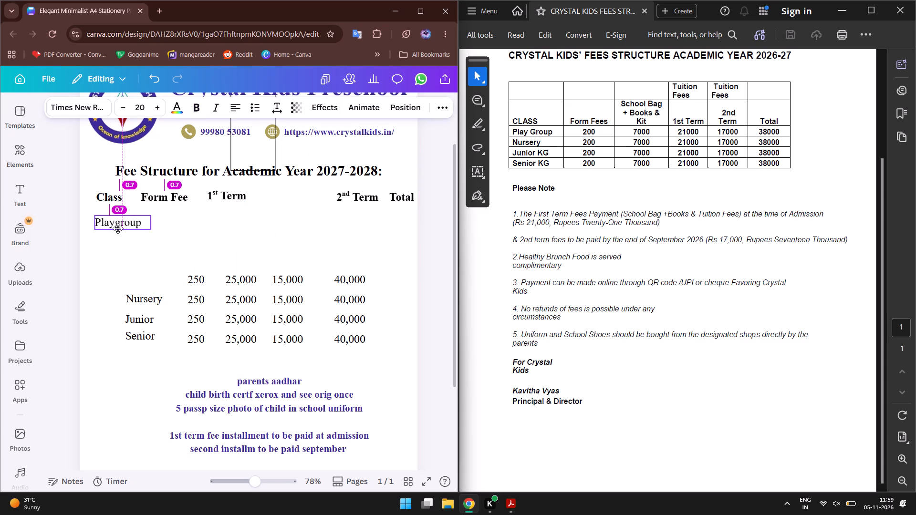
drag(118, 228, 117, 229)
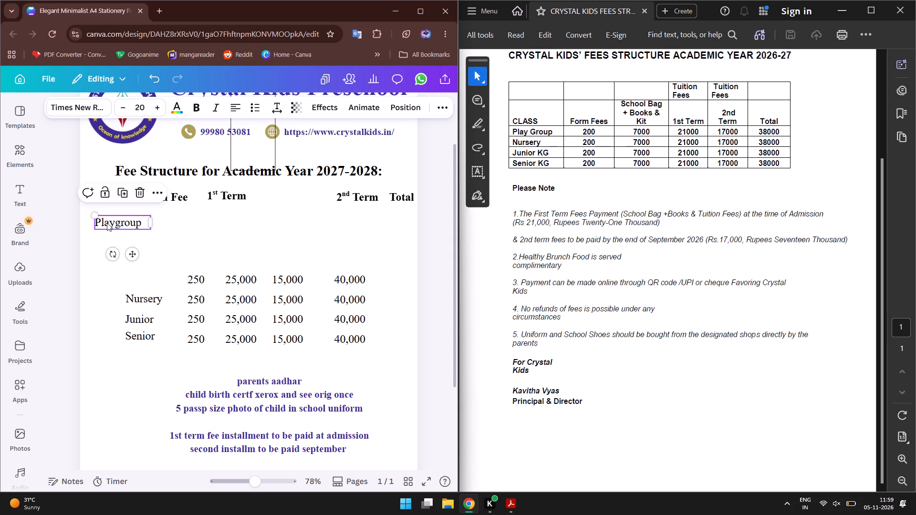
drag(107, 223, 101, 222)
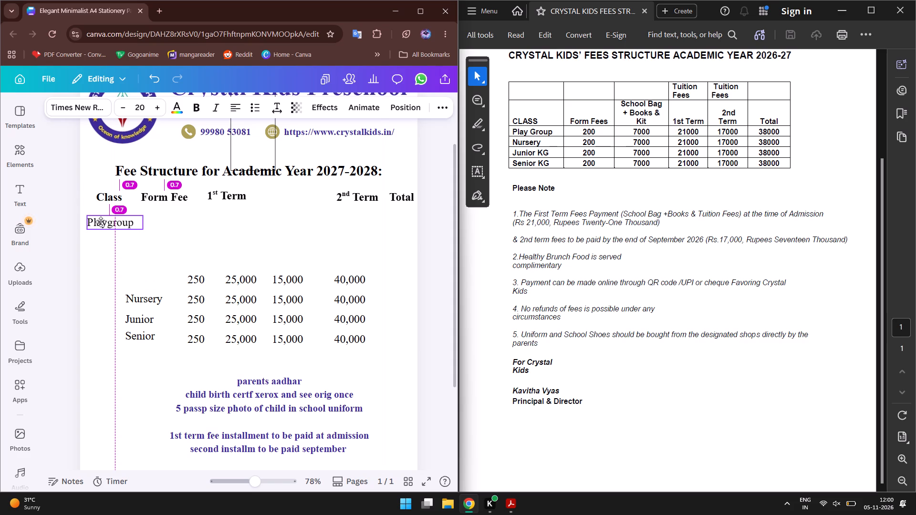
drag(101, 222, 100, 223)
drag(146, 304, 106, 252)
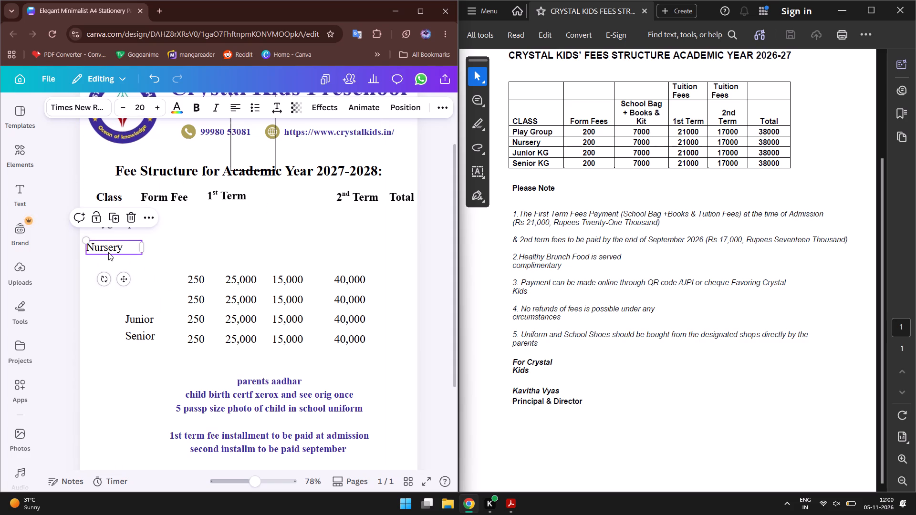
click(108, 252)
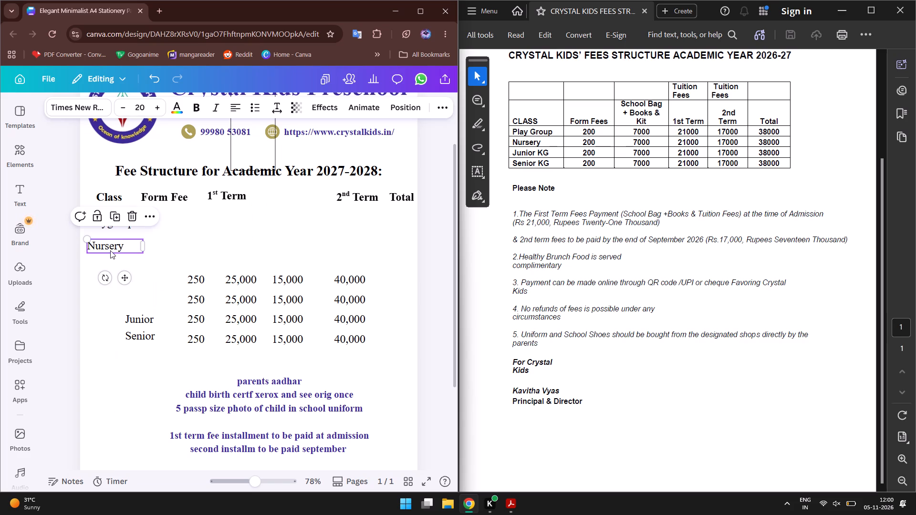
drag(138, 319, 98, 273)
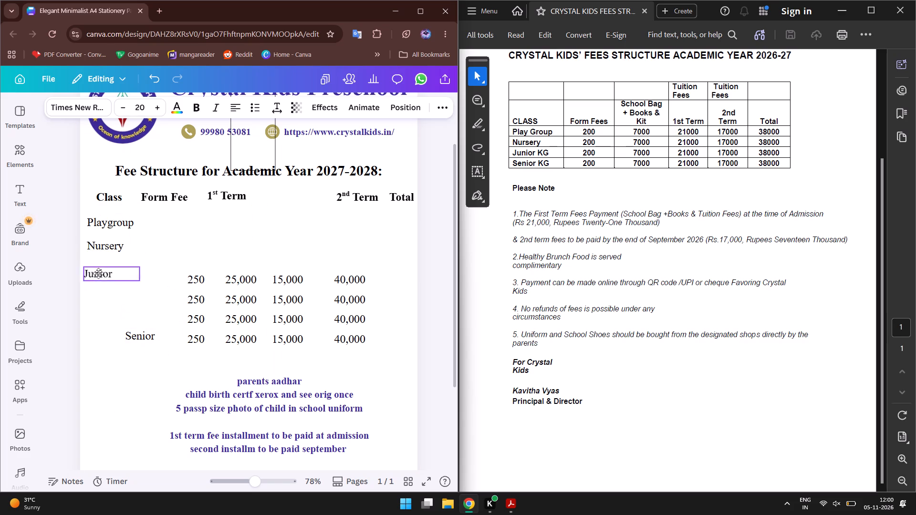
drag(98, 273, 101, 268)
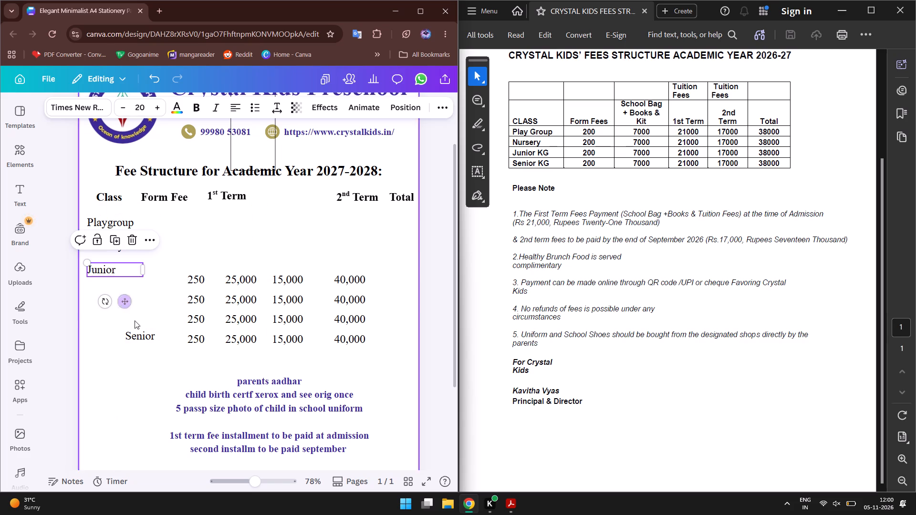
drag(144, 339, 105, 296)
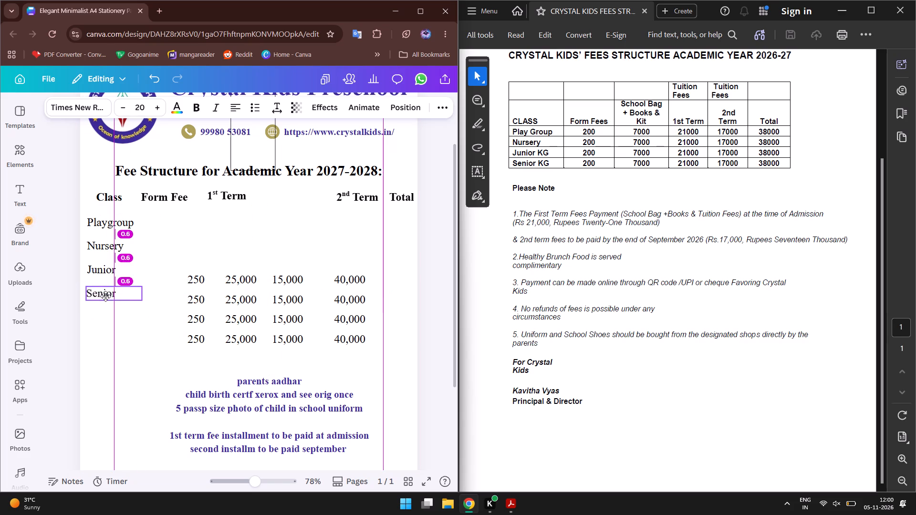
drag(105, 296, 107, 295)
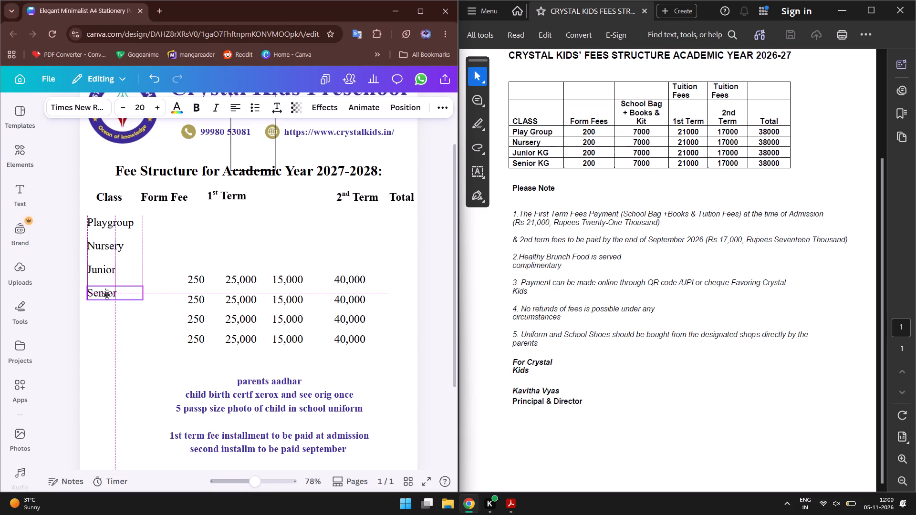
drag(107, 295, 106, 295)
Lower the display brightness slightly in the system quick settings and return to the design.
click(844, 507)
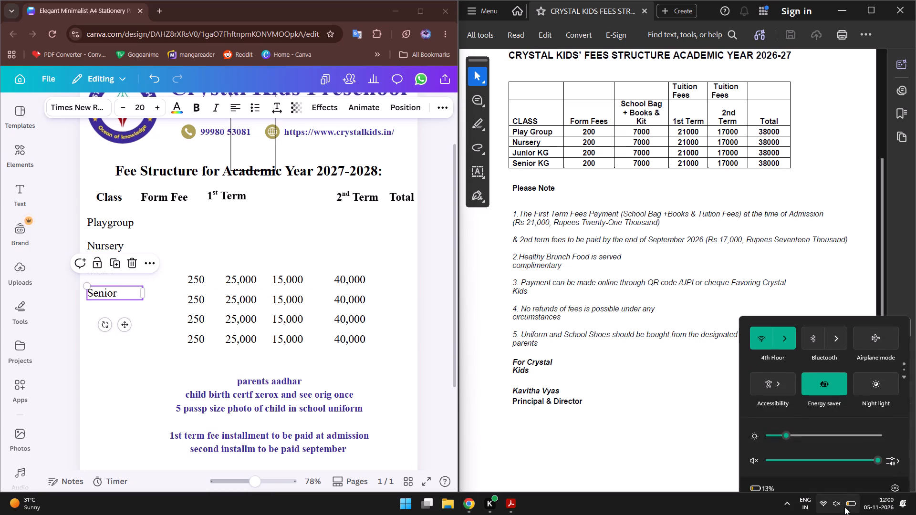
click(781, 414)
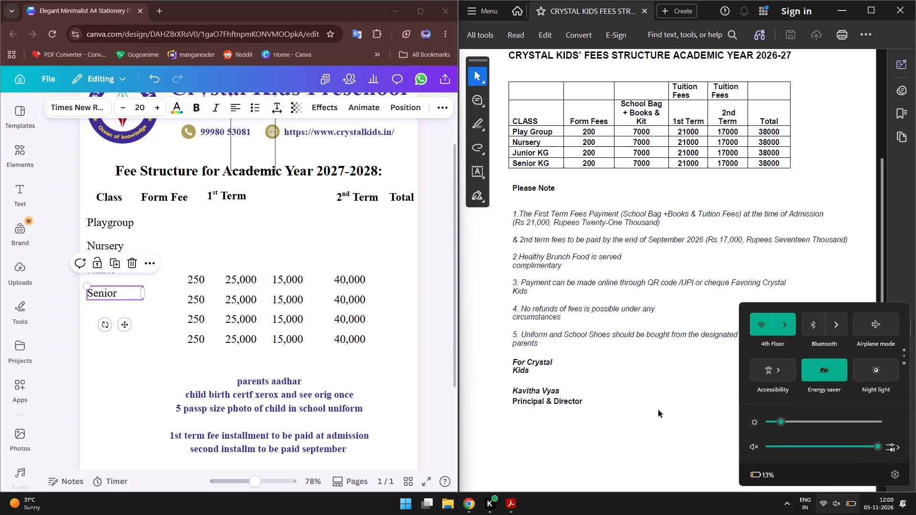
click(355, 362)
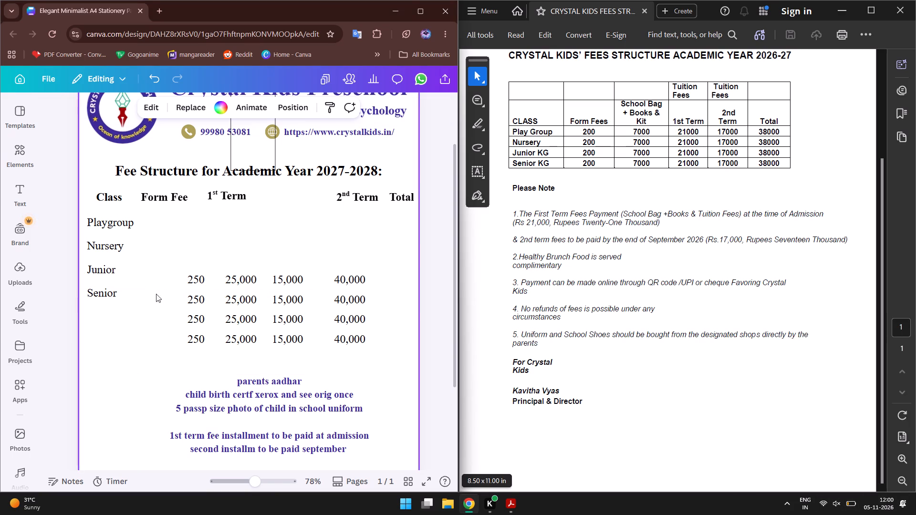
Move the first two 250 values up beneath the Form Fee heading, level with the Playgroup and Nursery rows.
drag(195, 274, 171, 213)
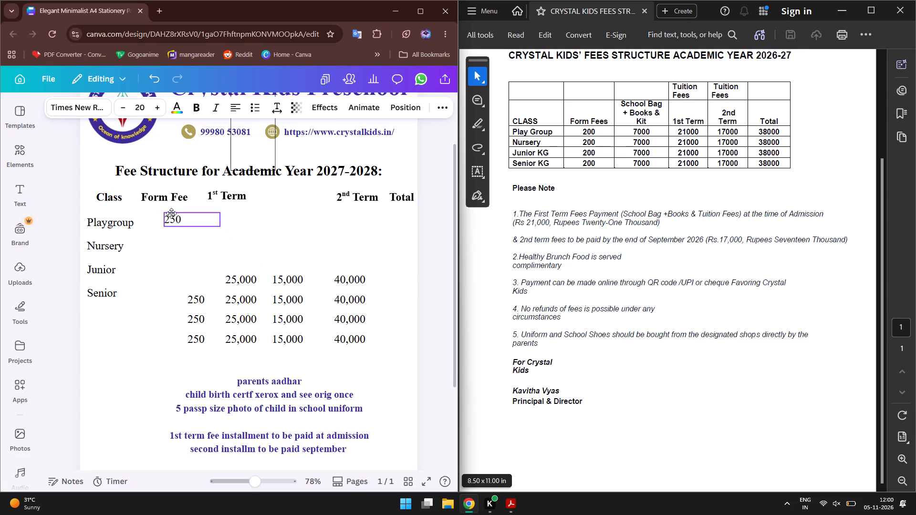
drag(171, 213, 168, 218)
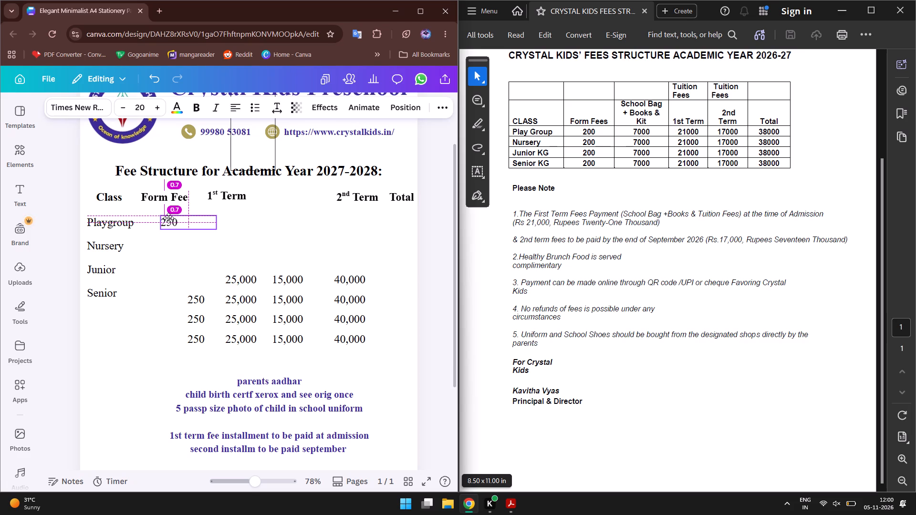
drag(168, 218, 168, 217)
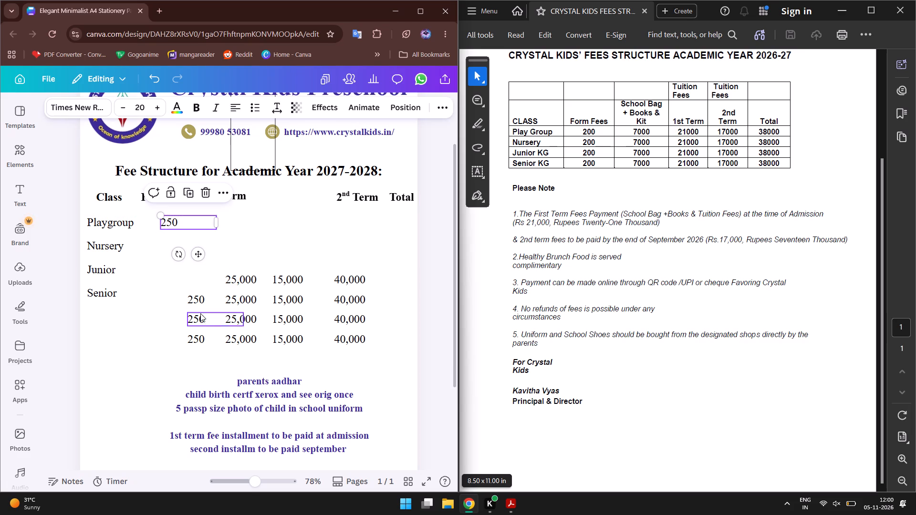
drag(194, 295, 166, 244)
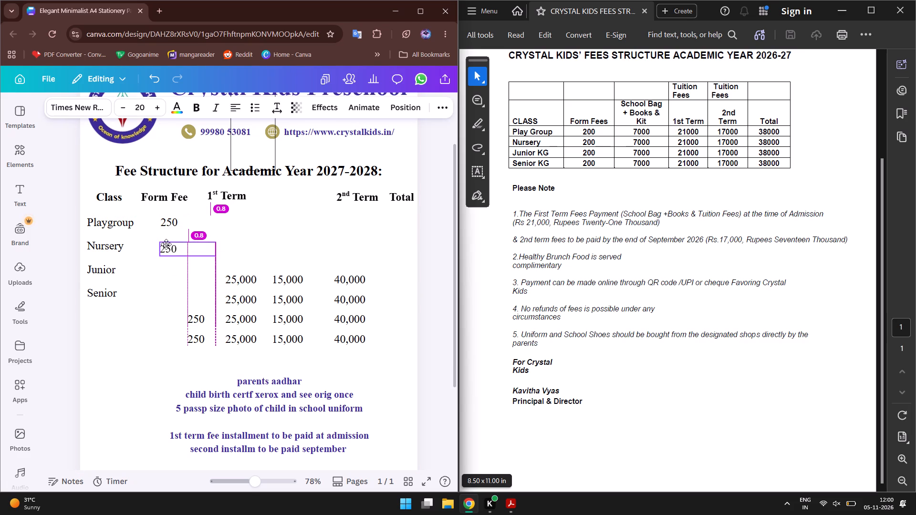
drag(166, 244, 167, 246)
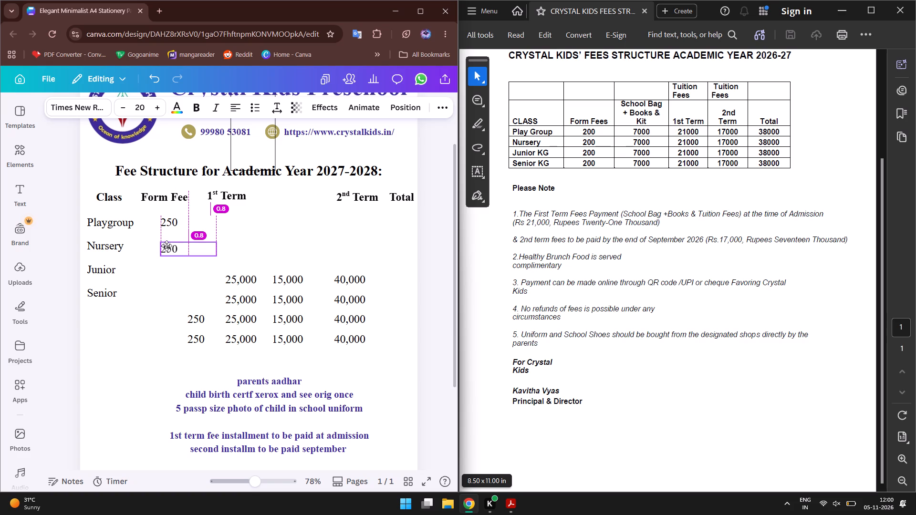
drag(167, 246, 167, 244)
drag(167, 244, 167, 244)
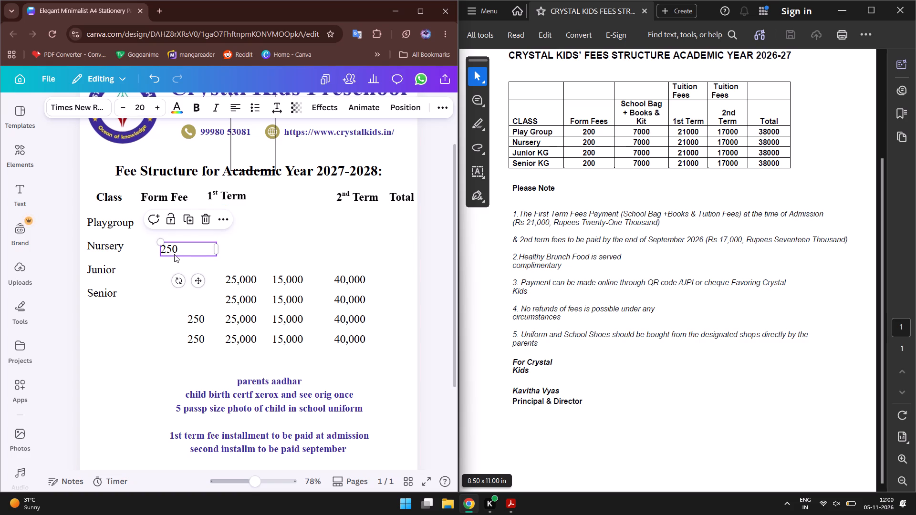
click(175, 254)
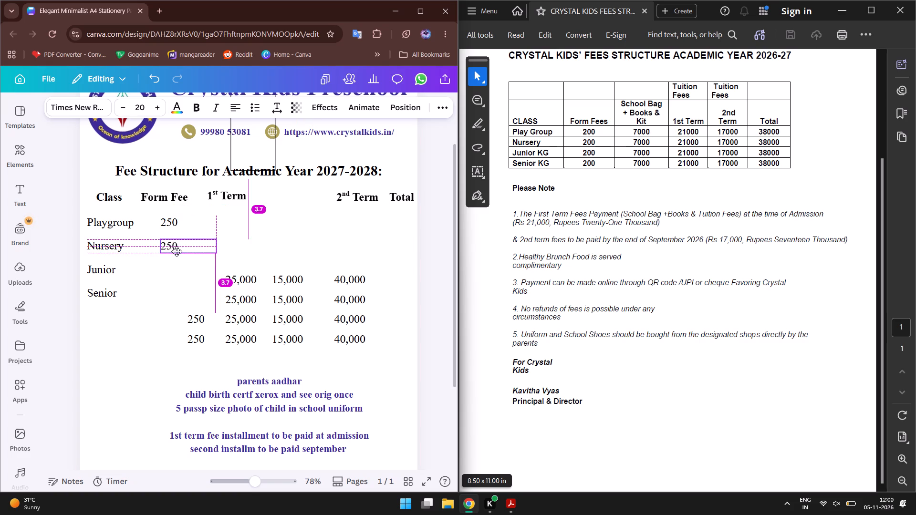
Move the remaining two 250 values into the Form Fee column, level with Junior and Senior and aligned with the values above.
drag(192, 320, 166, 272)
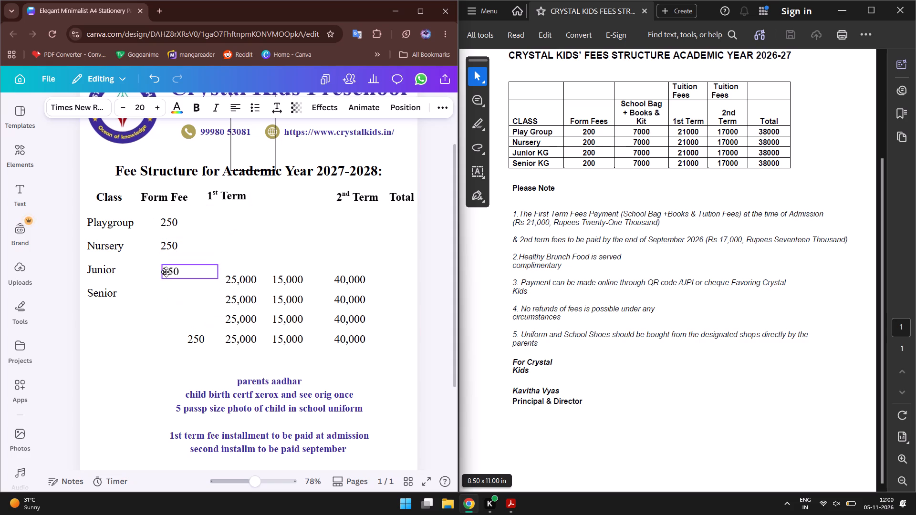
drag(166, 272, 166, 270)
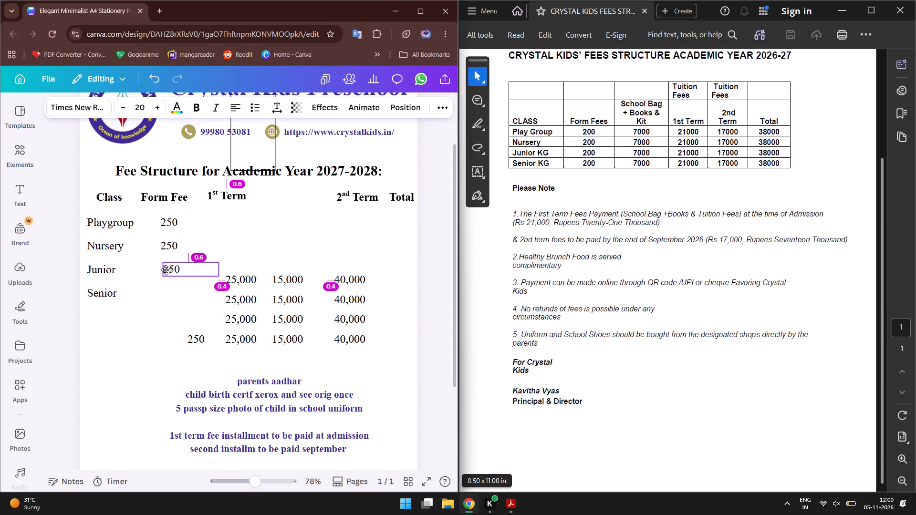
drag(166, 270, 166, 271)
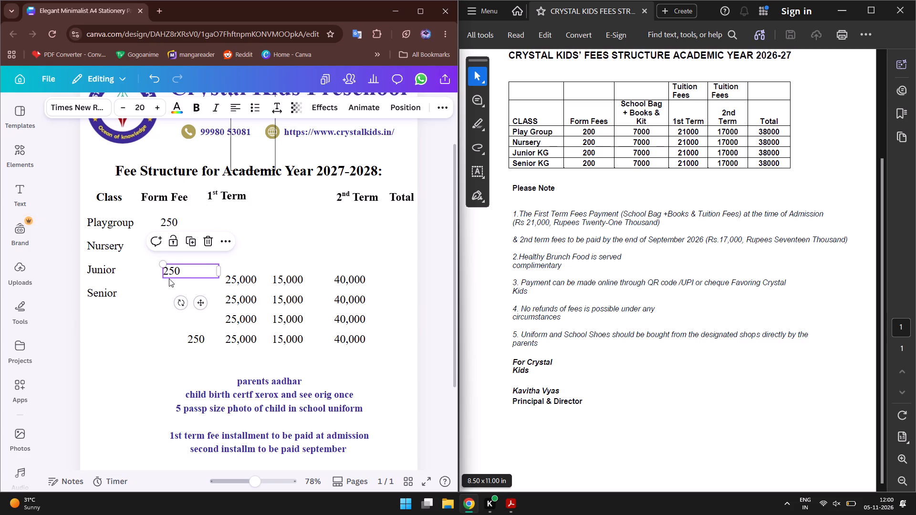
click(169, 272)
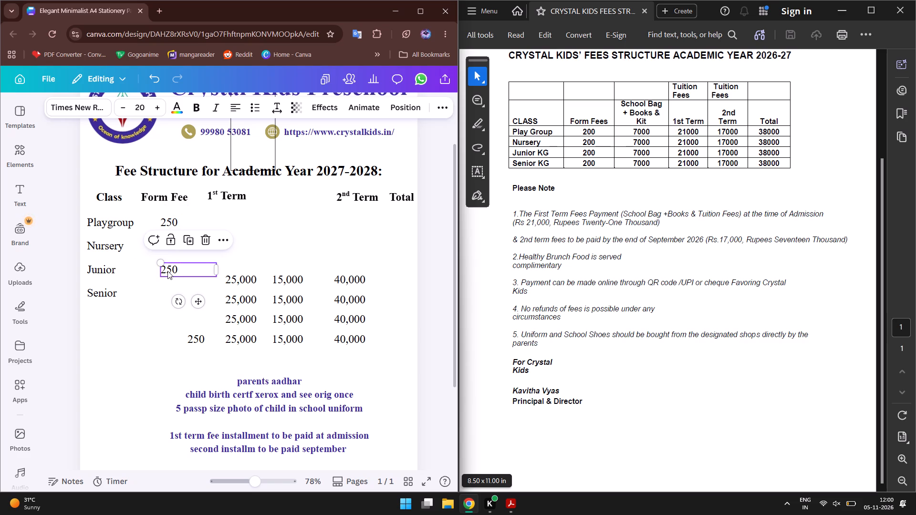
drag(196, 341, 170, 296)
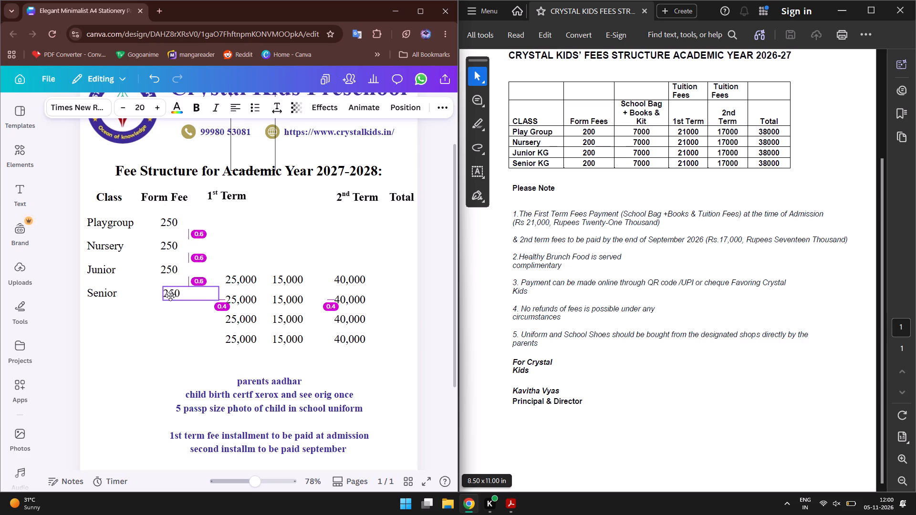
drag(170, 296, 169, 293)
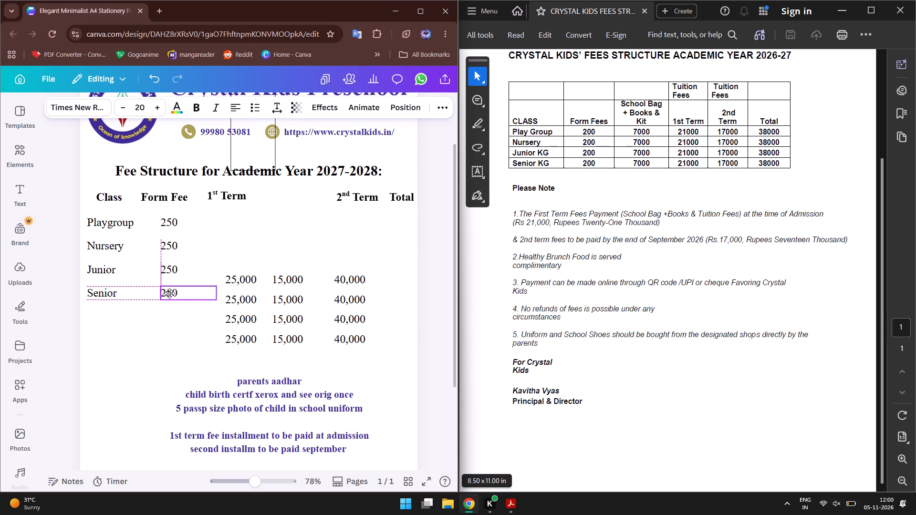
drag(169, 293, 170, 293)
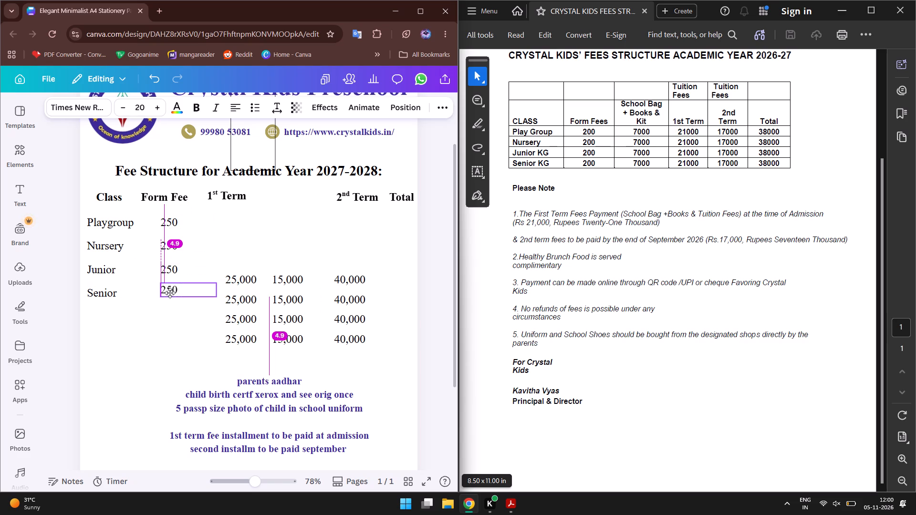
drag(170, 293, 170, 296)
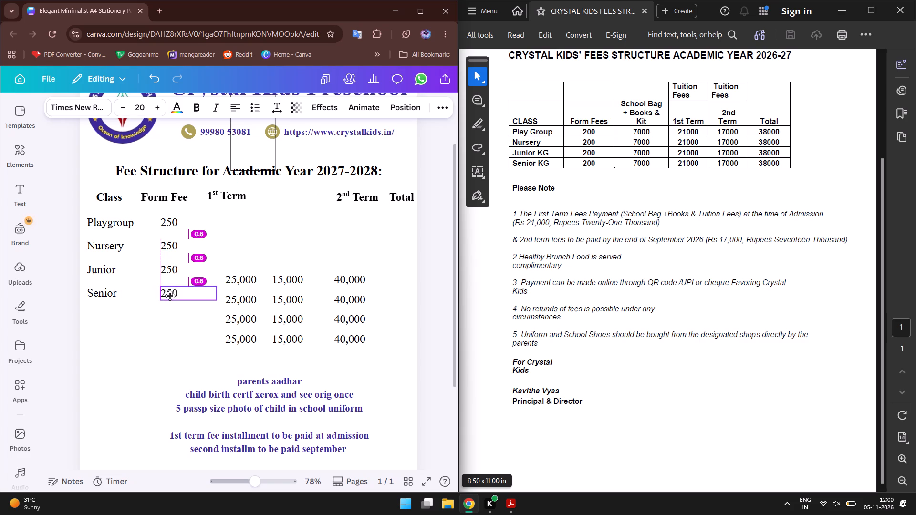
drag(170, 296, 170, 294)
click(146, 313)
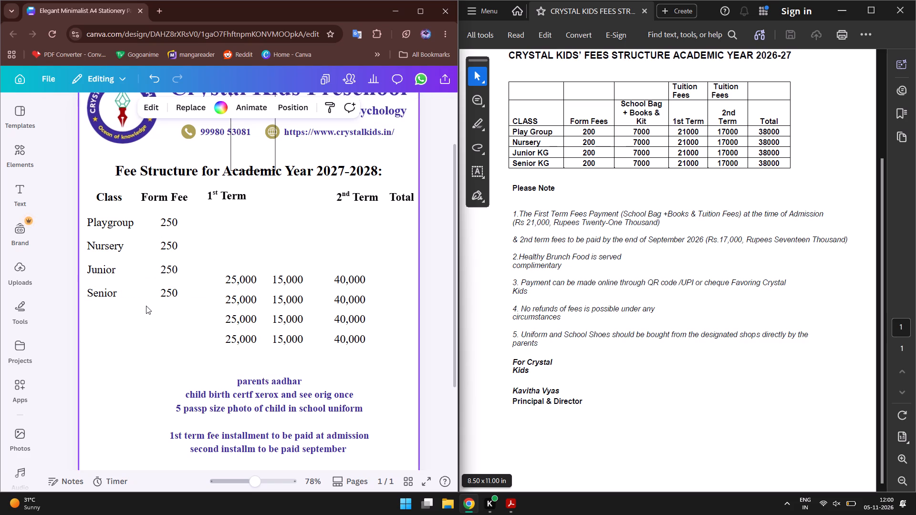
click(173, 216)
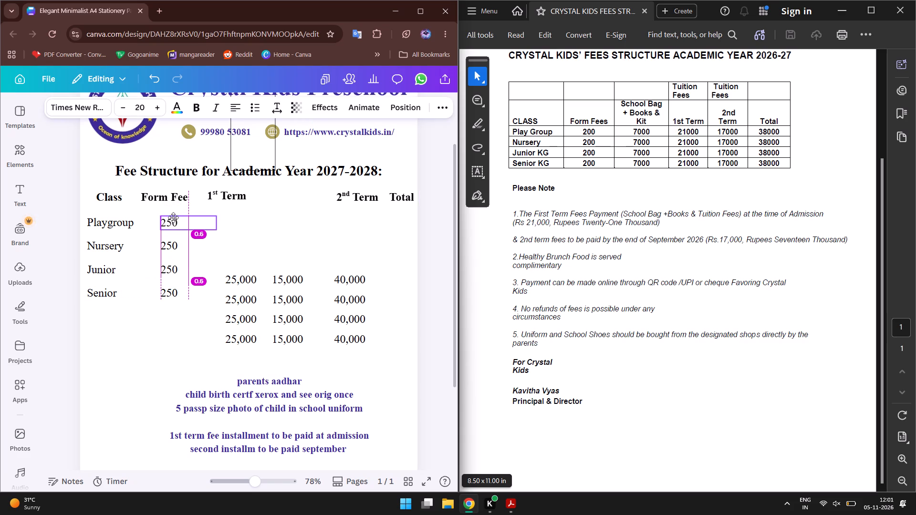
click(137, 336)
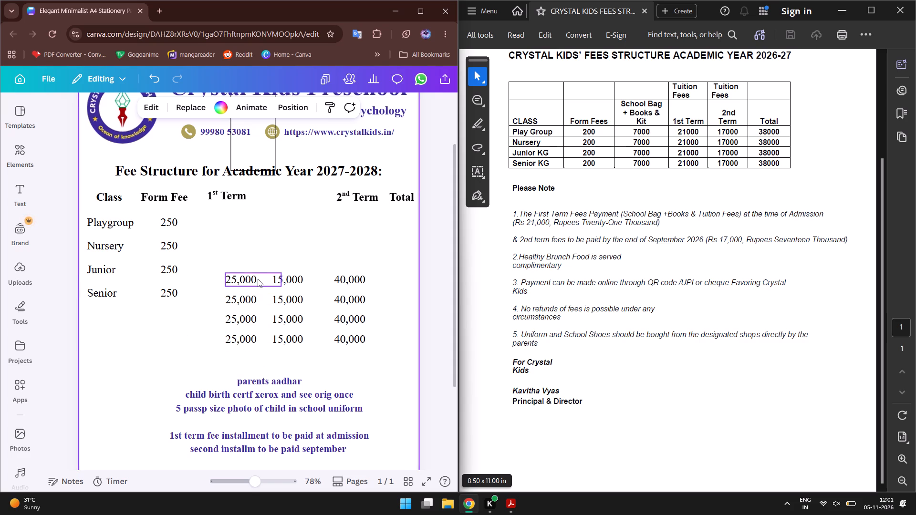
Move the first two 25,000 values up beneath the 1st Term heading, level with the Playgroup and Nursery rows.
drag(258, 279, 258, 253)
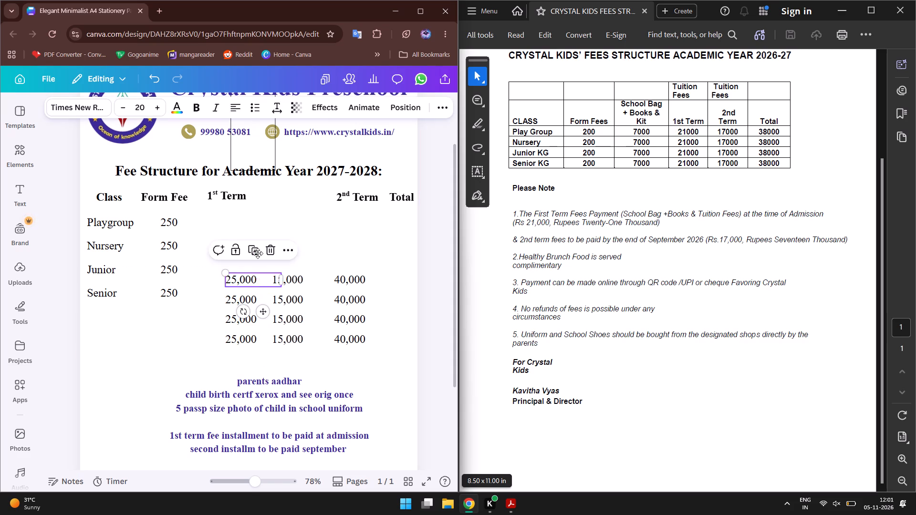
drag(258, 253, 254, 223)
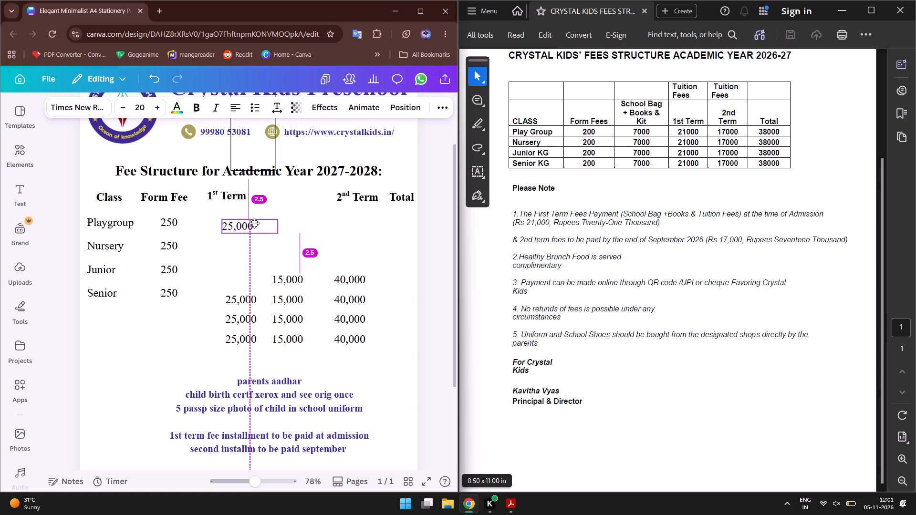
drag(254, 223, 251, 223)
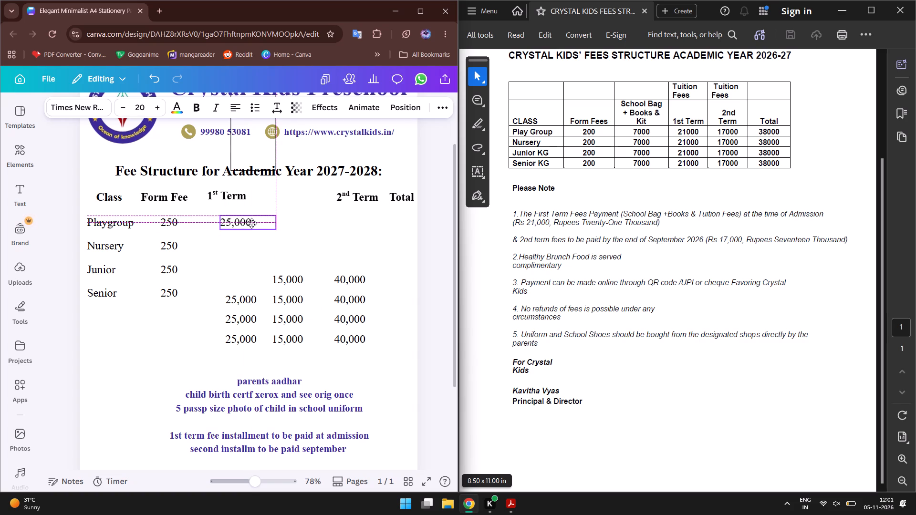
drag(251, 223, 251, 223)
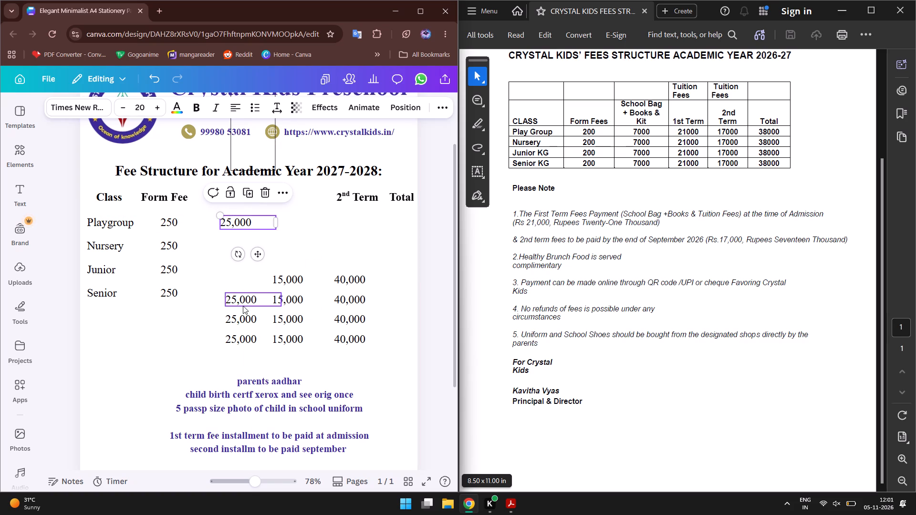
drag(243, 306, 239, 253)
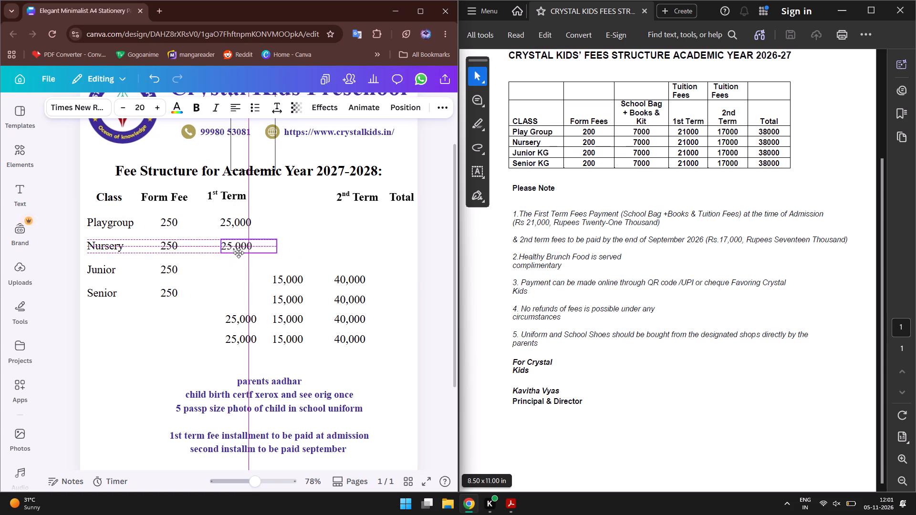
drag(239, 253, 239, 252)
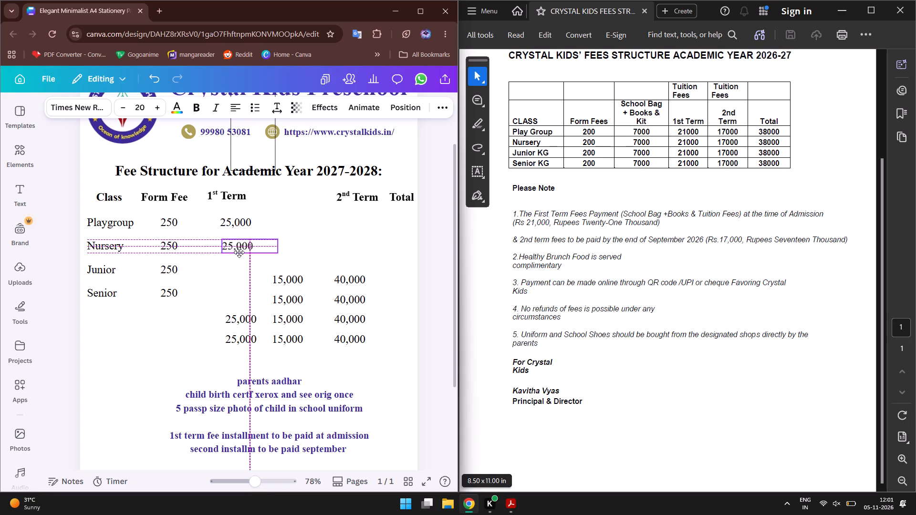
drag(239, 252, 238, 252)
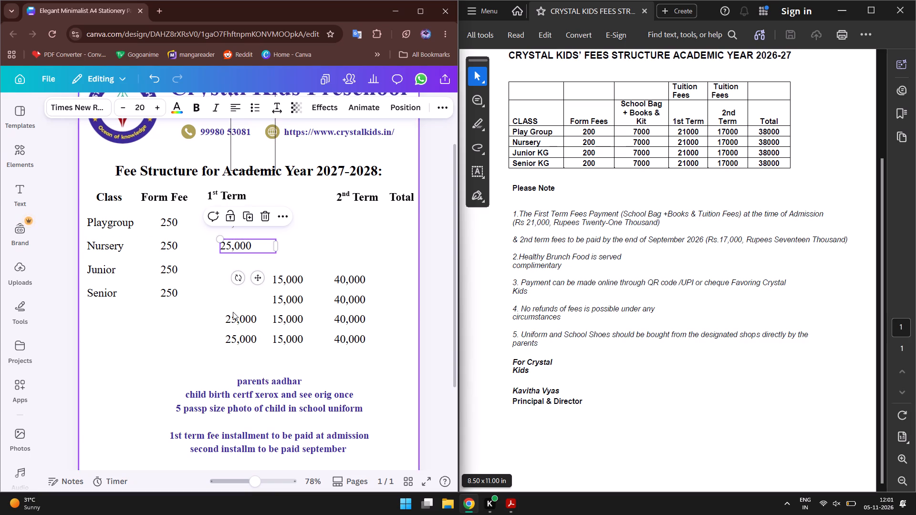
Move the remaining two 25,000 values into the 1st Term column, level with Junior and Senior and aligned with the values above.
drag(233, 315, 230, 263)
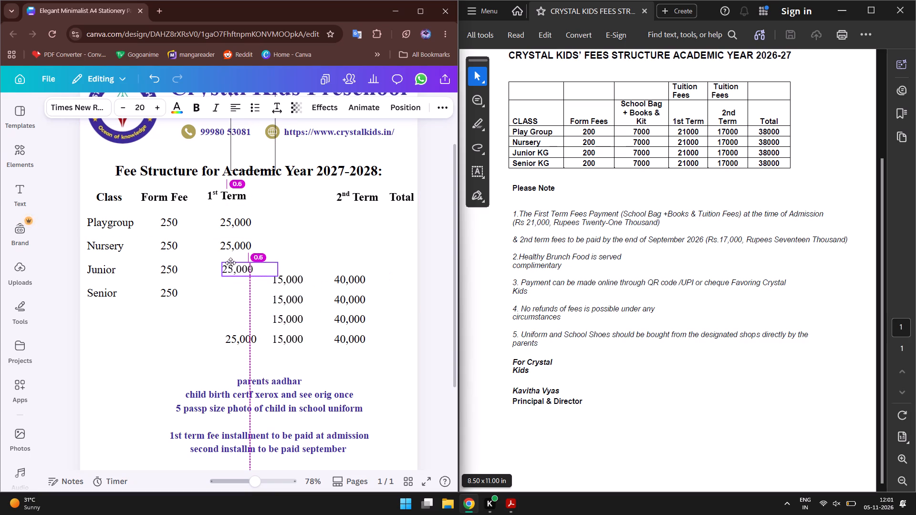
drag(230, 263, 228, 265)
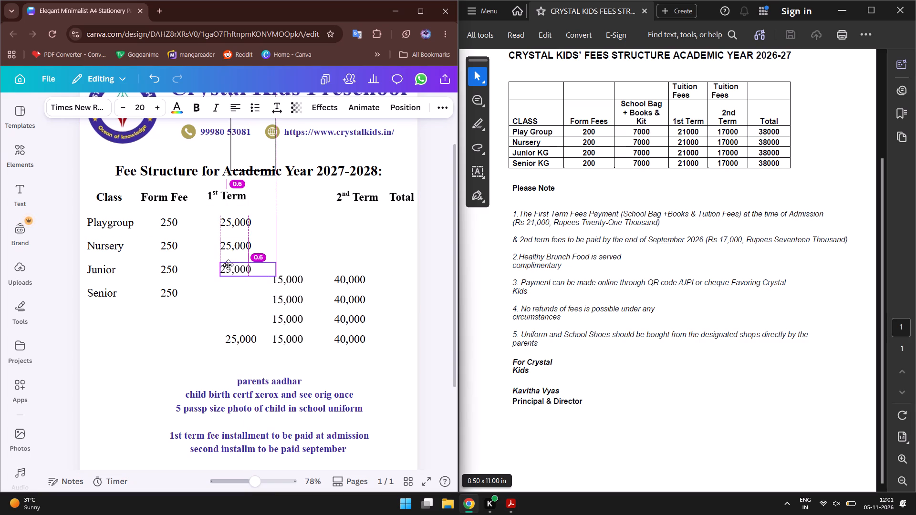
drag(228, 265, 228, 264)
drag(228, 264, 229, 266)
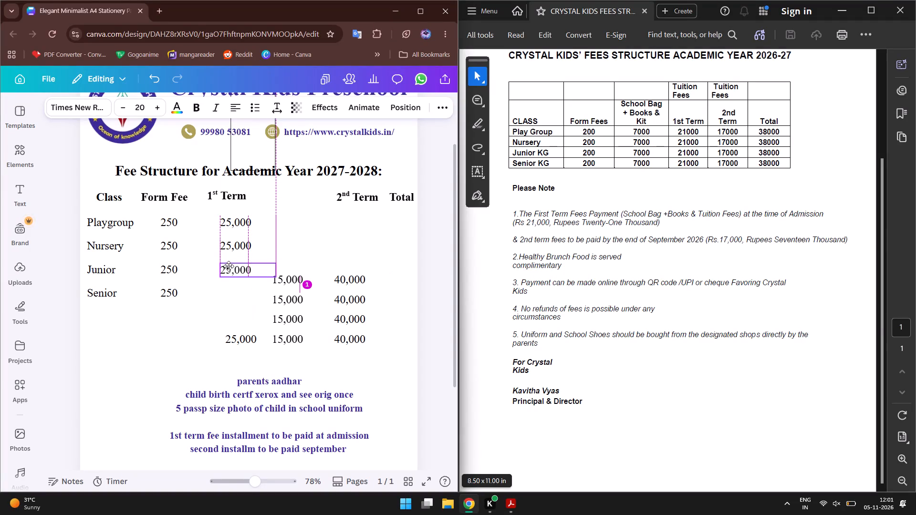
drag(229, 266, 229, 262)
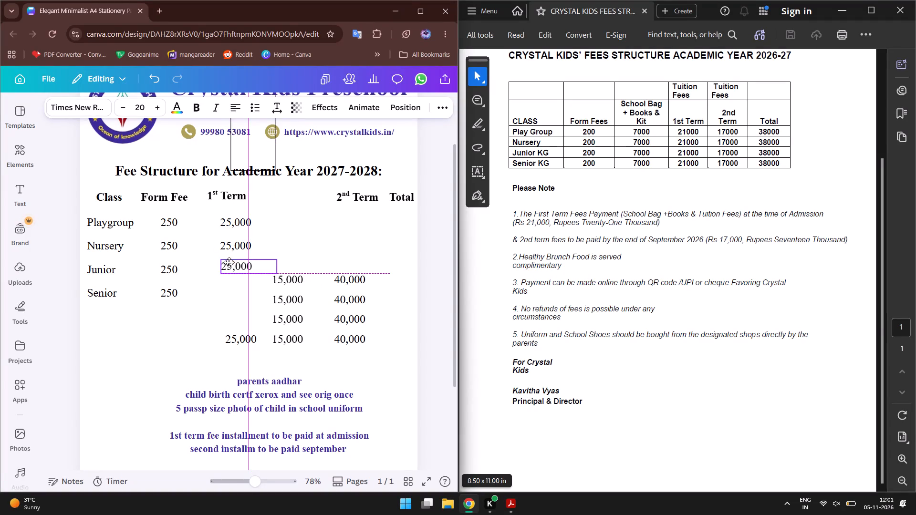
drag(229, 262, 229, 266)
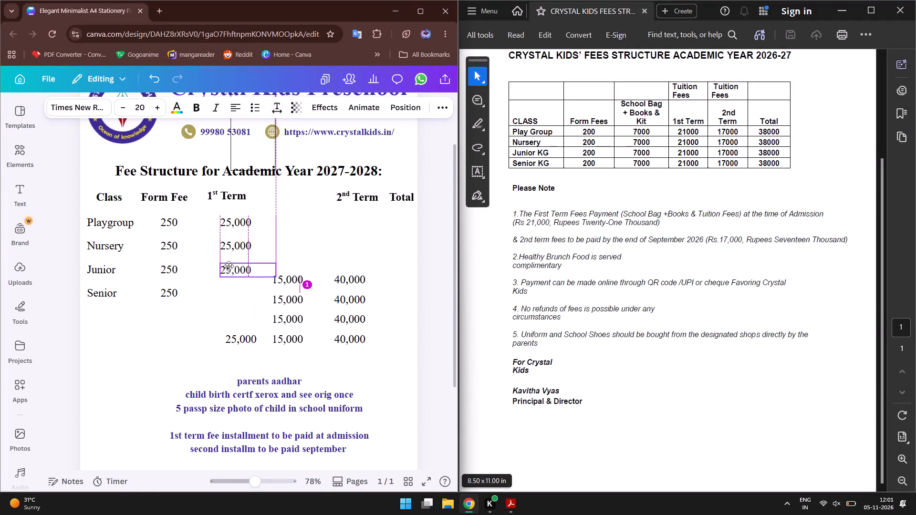
drag(229, 266, 228, 266)
drag(236, 340, 235, 304)
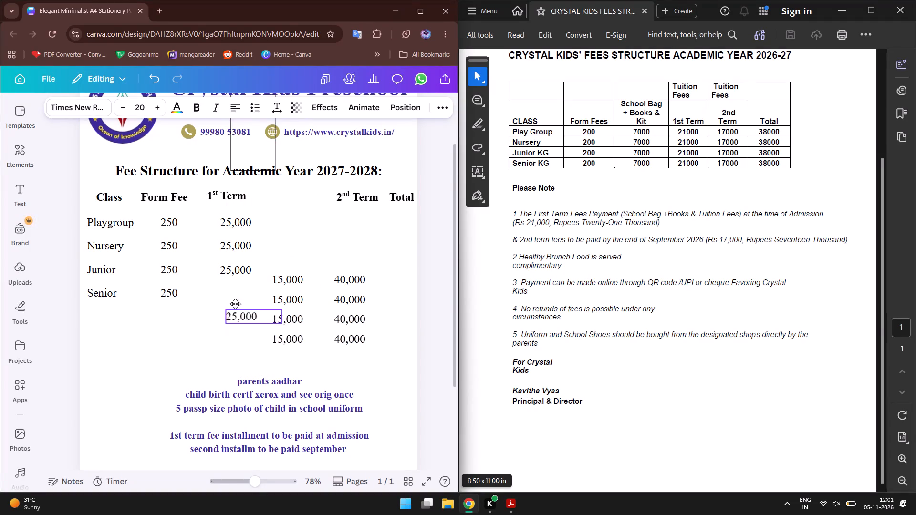
drag(235, 304, 231, 293)
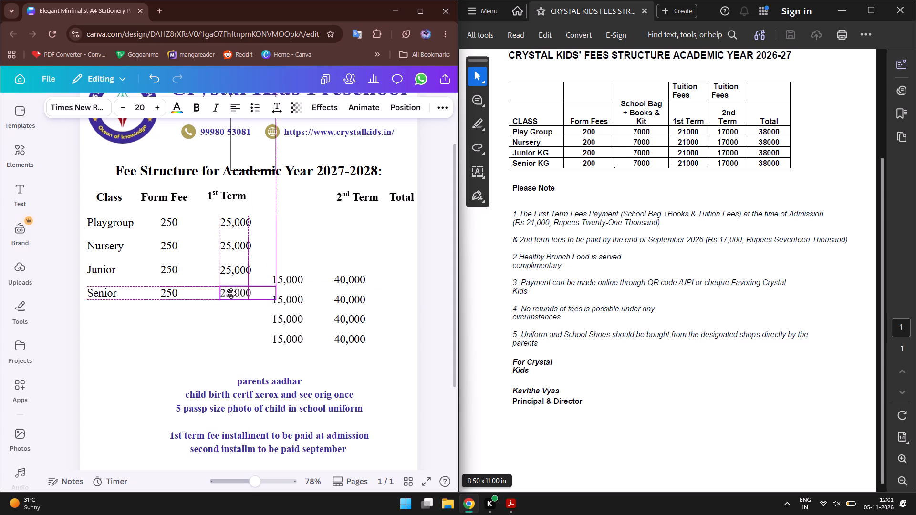
drag(231, 293, 230, 295)
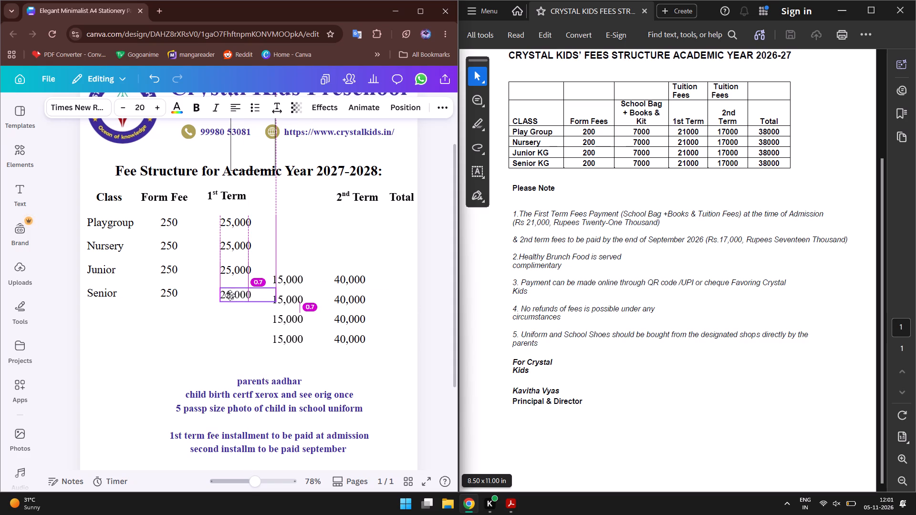
drag(230, 295, 230, 296)
click(230, 297)
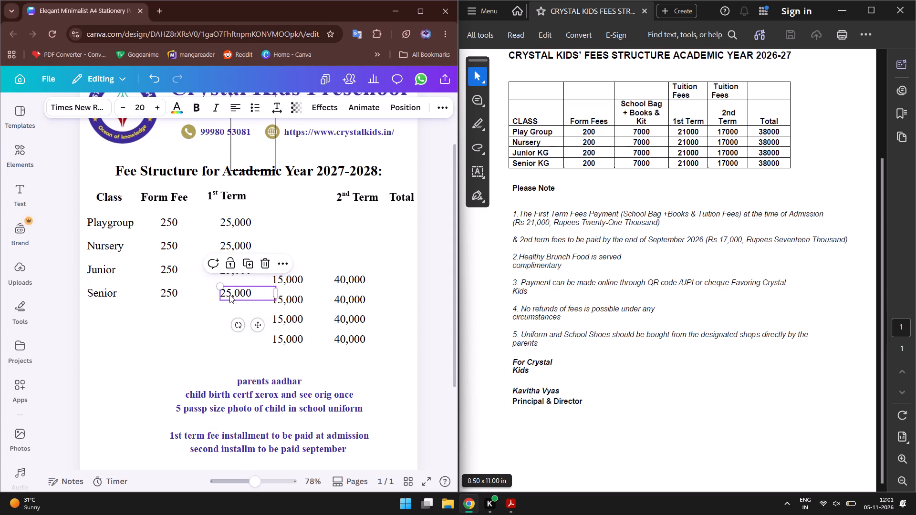
click(226, 296)
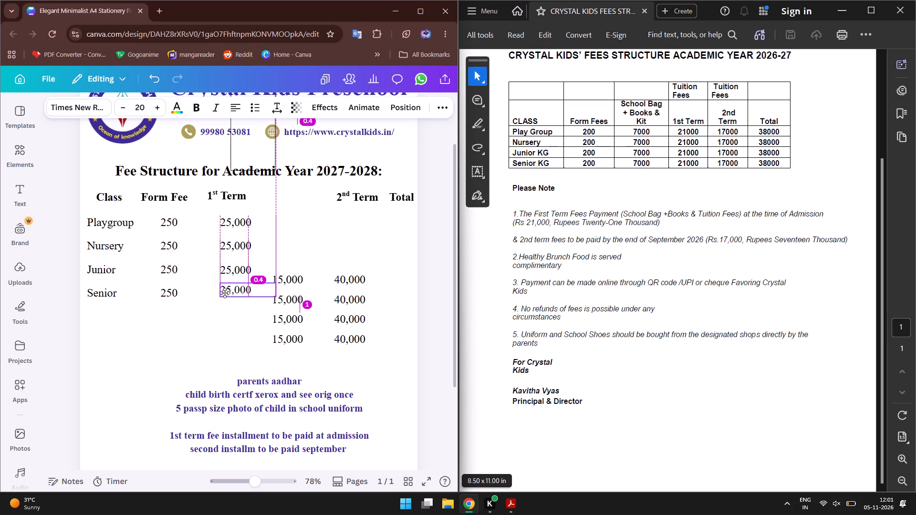
click(198, 319)
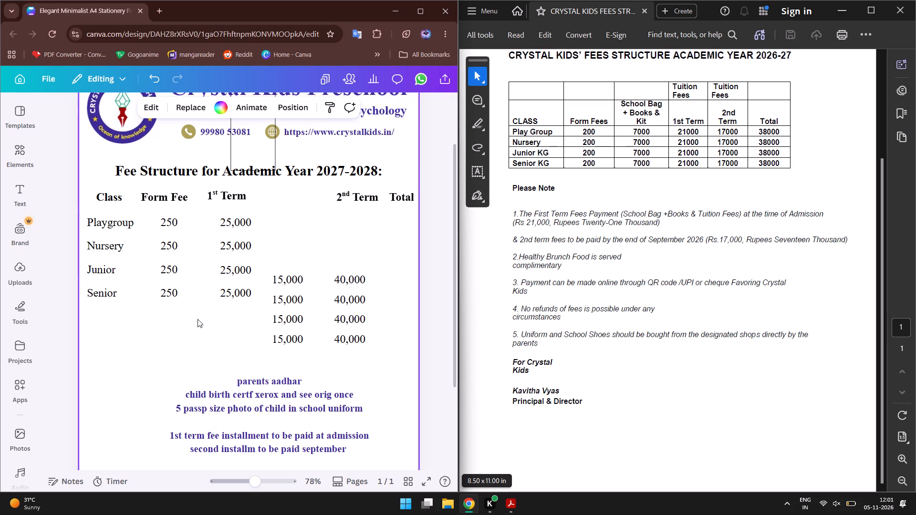
Move the first two 15,000 values straight up beside the 25,000 values, level with the Playgroup and Nursery rows.
drag(292, 277, 294, 253)
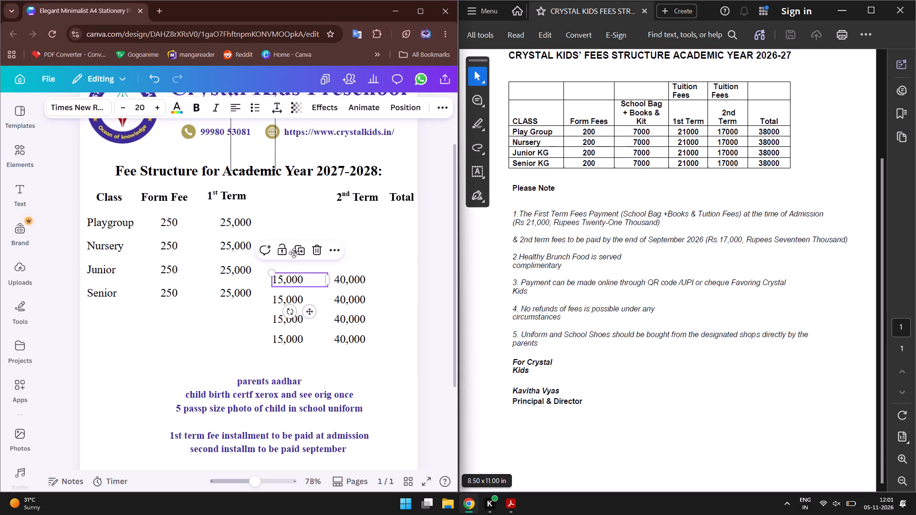
drag(294, 253, 295, 218)
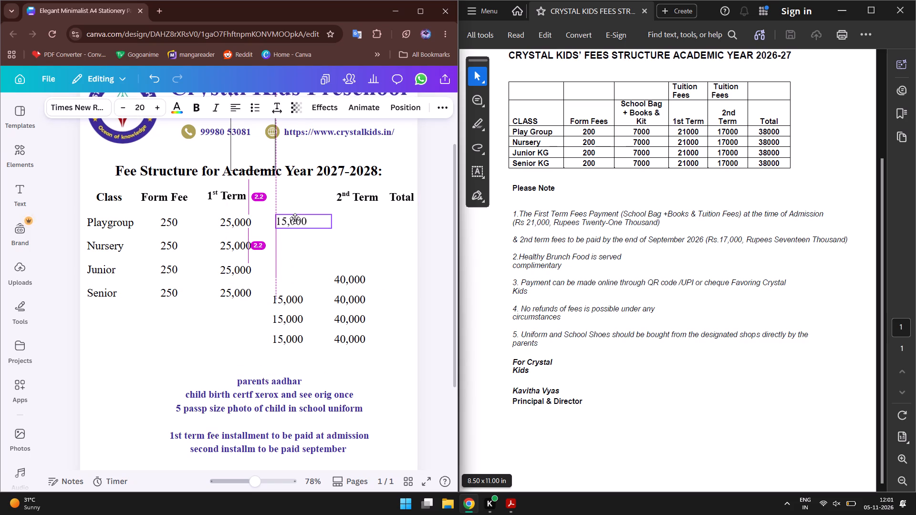
drag(295, 218, 291, 219)
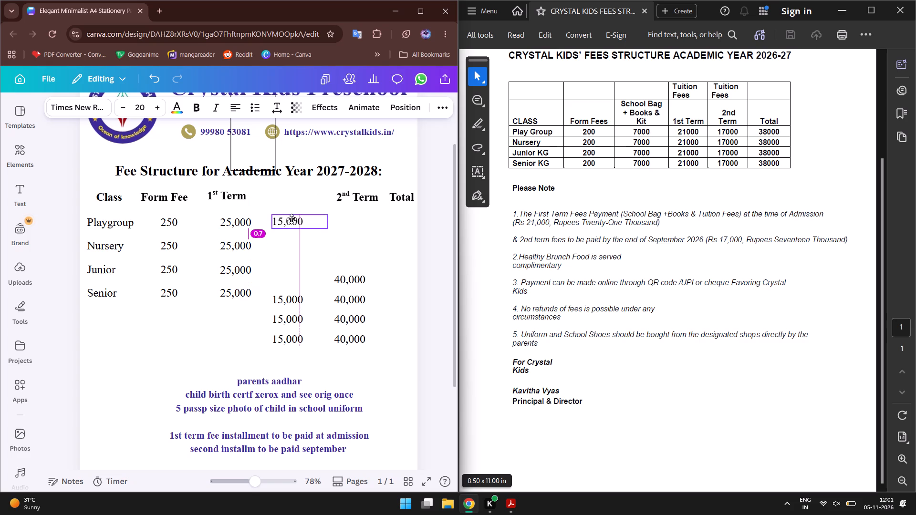
drag(291, 219, 291, 220)
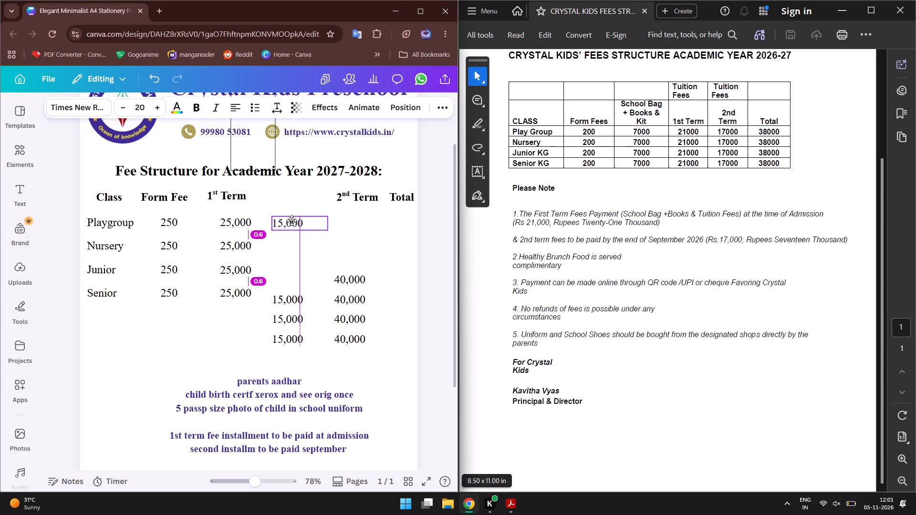
drag(291, 220, 292, 219)
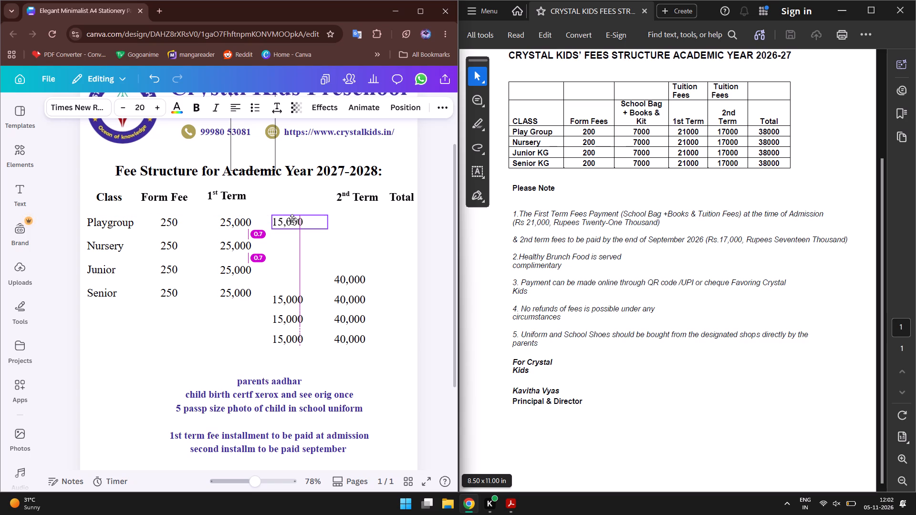
drag(292, 219, 292, 219)
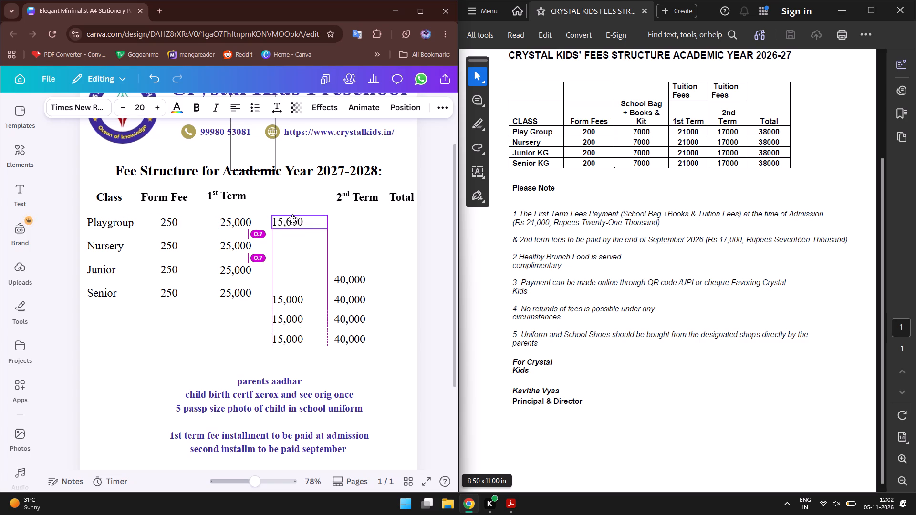
drag(292, 219, 293, 220)
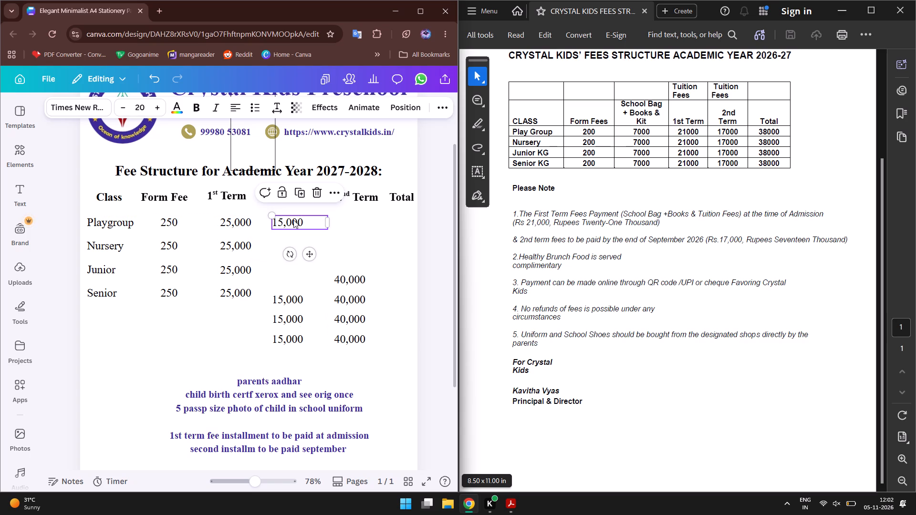
drag(291, 298, 291, 249)
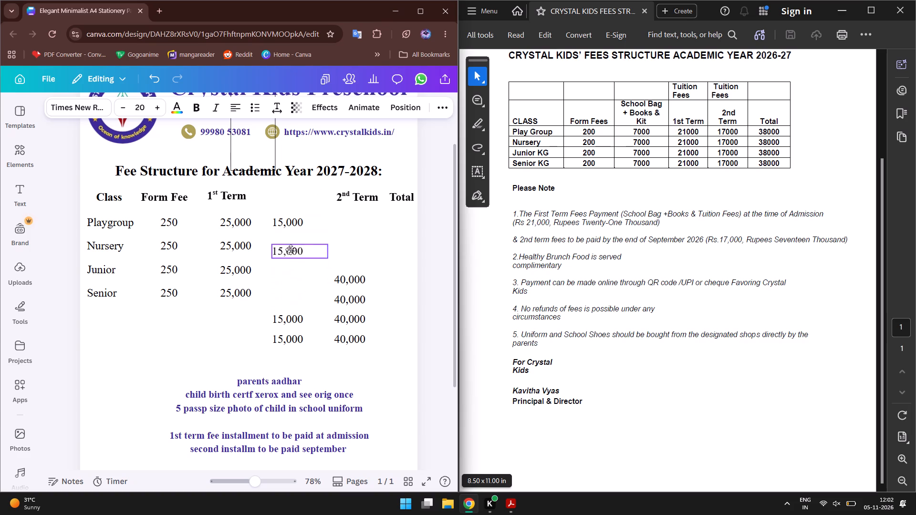
drag(291, 249, 291, 245)
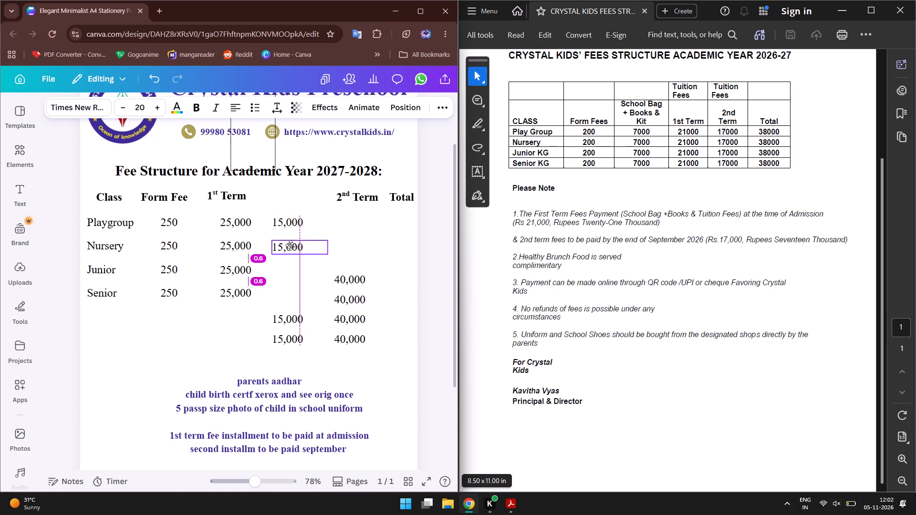
drag(291, 245, 291, 246)
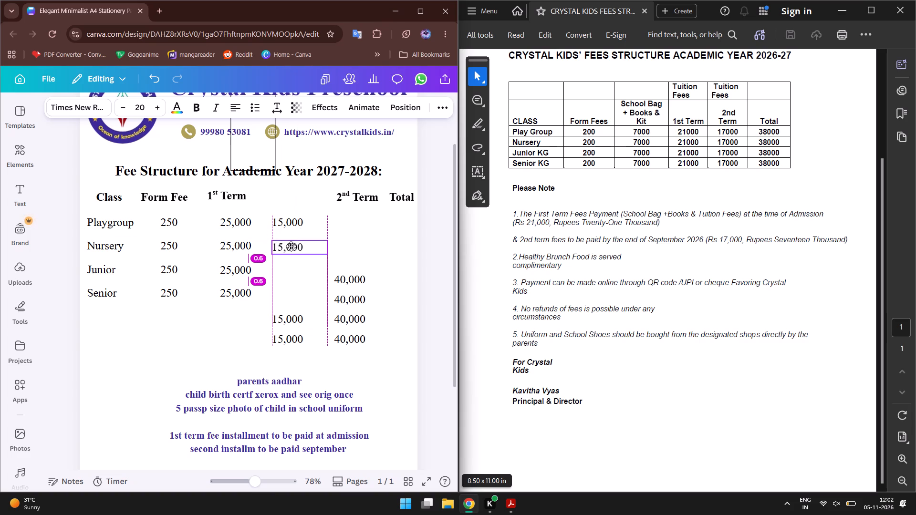
drag(291, 246, 291, 245)
drag(291, 245, 292, 246)
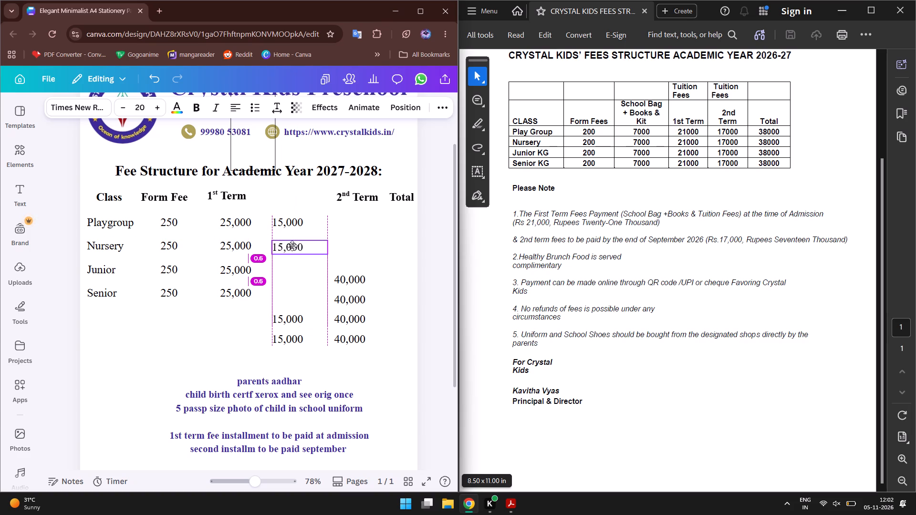
drag(292, 246, 292, 245)
click(292, 245)
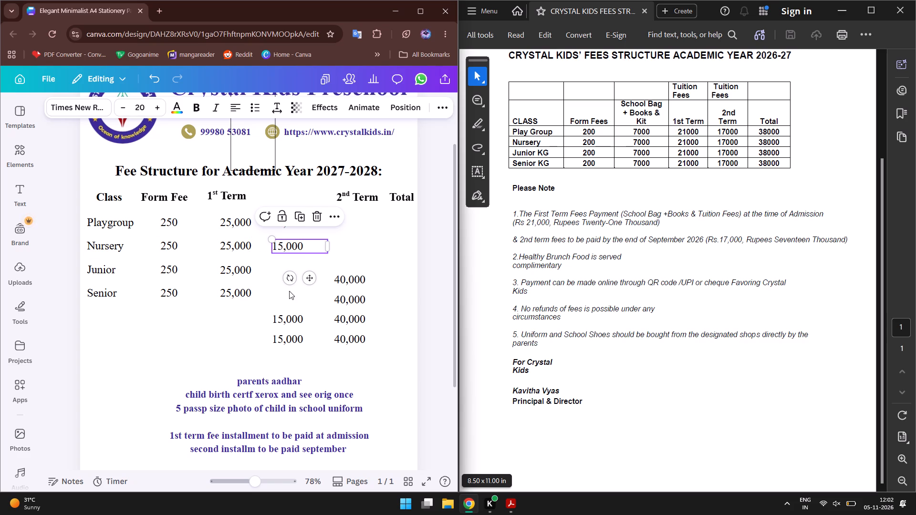
Move the remaining two 15,000 values up, level with Junior and Senior and aligned with the 15,000 values above.
drag(282, 320, 286, 274)
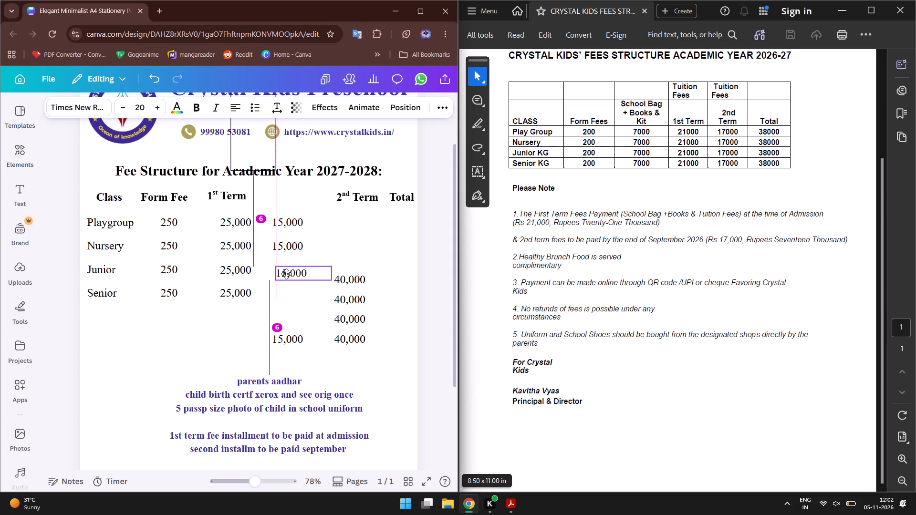
drag(286, 274, 282, 270)
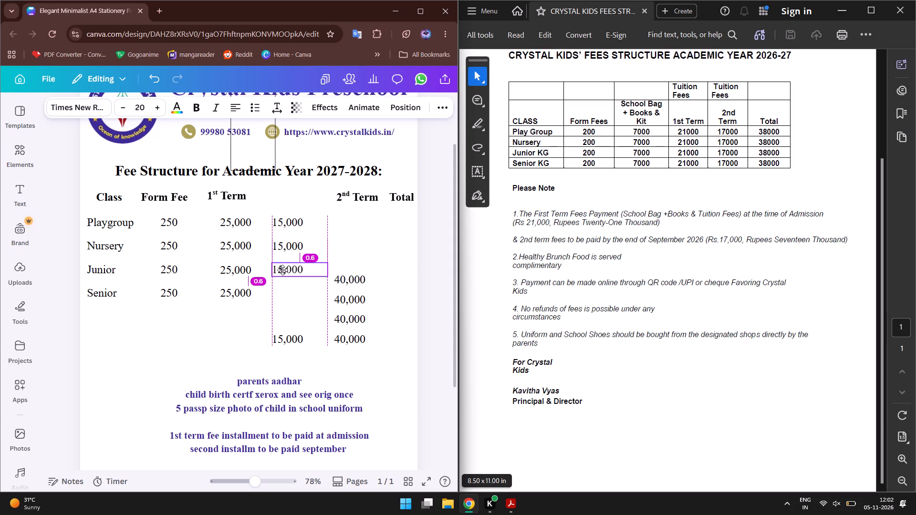
drag(282, 270, 284, 272)
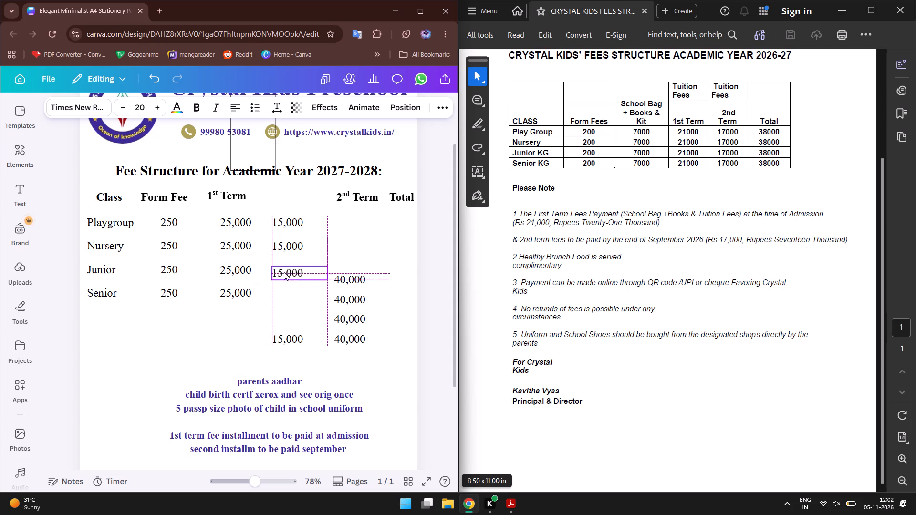
click(284, 272)
drag(284, 272, 284, 266)
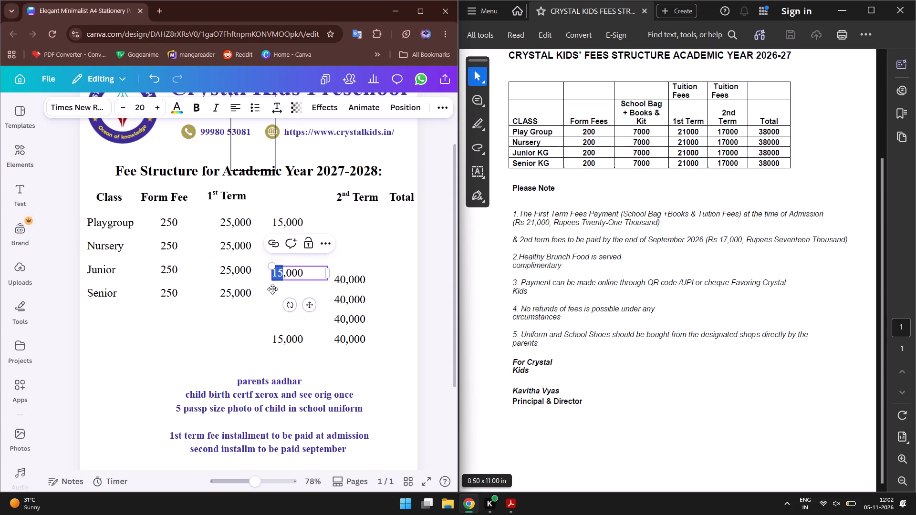
click(270, 293)
click(286, 293)
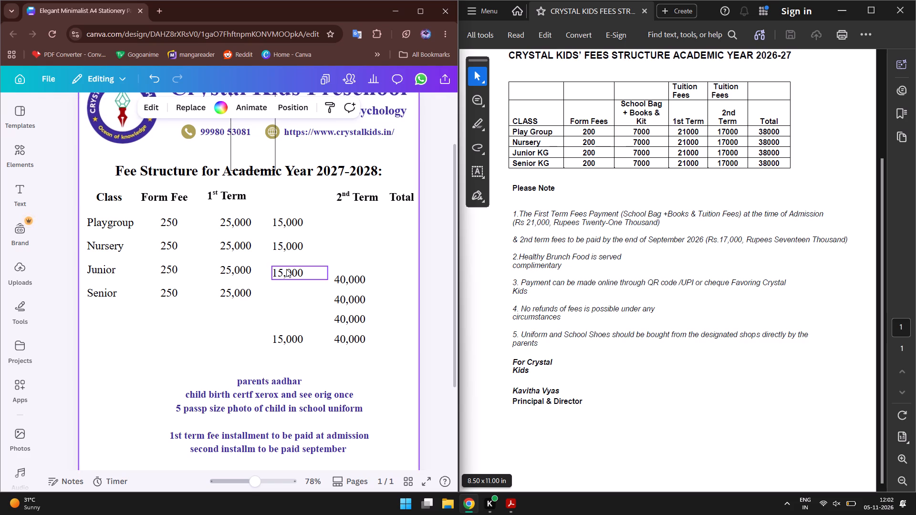
click(286, 269)
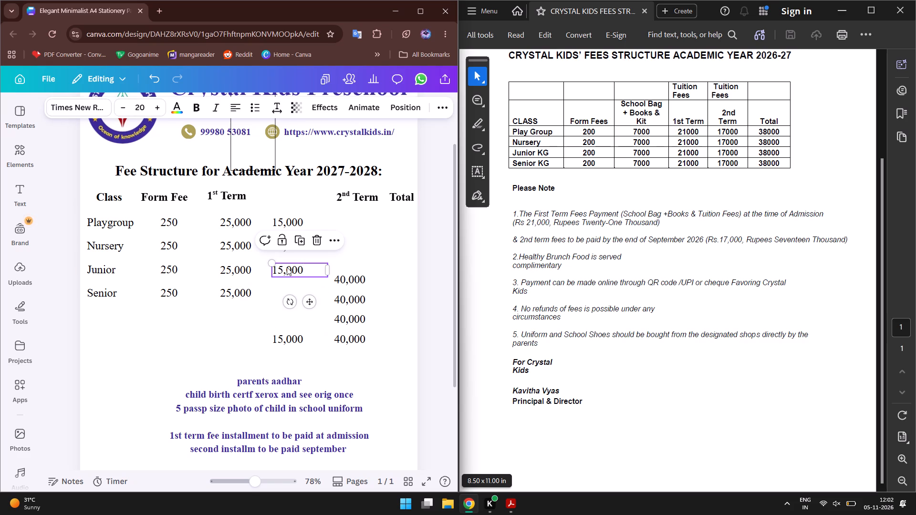
drag(287, 336, 288, 287)
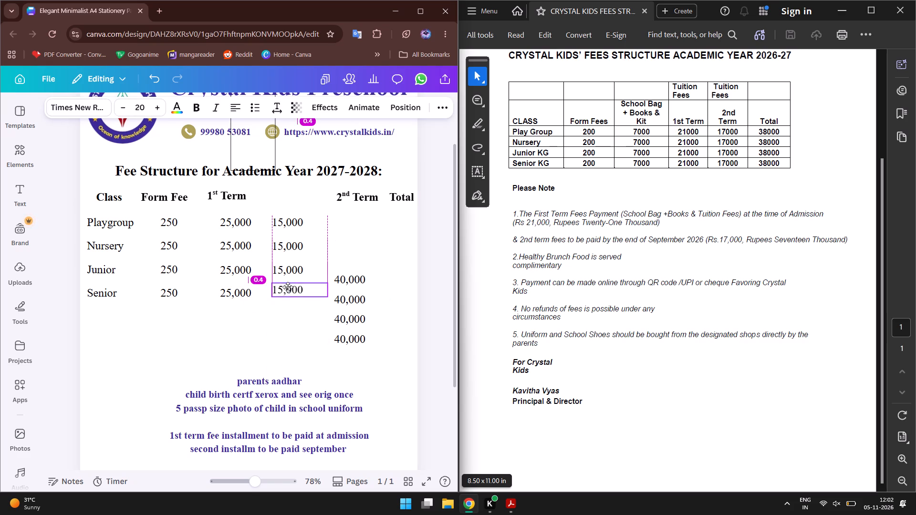
drag(288, 287, 287, 291)
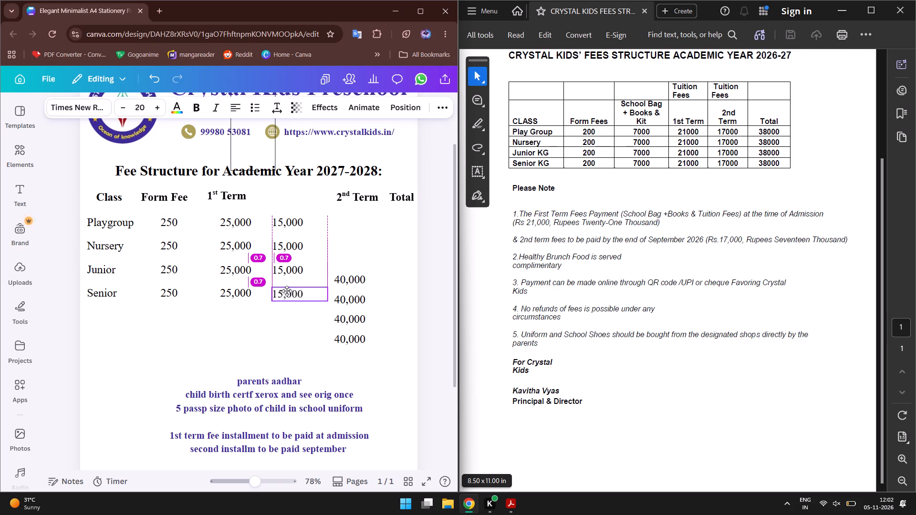
drag(287, 291, 286, 292)
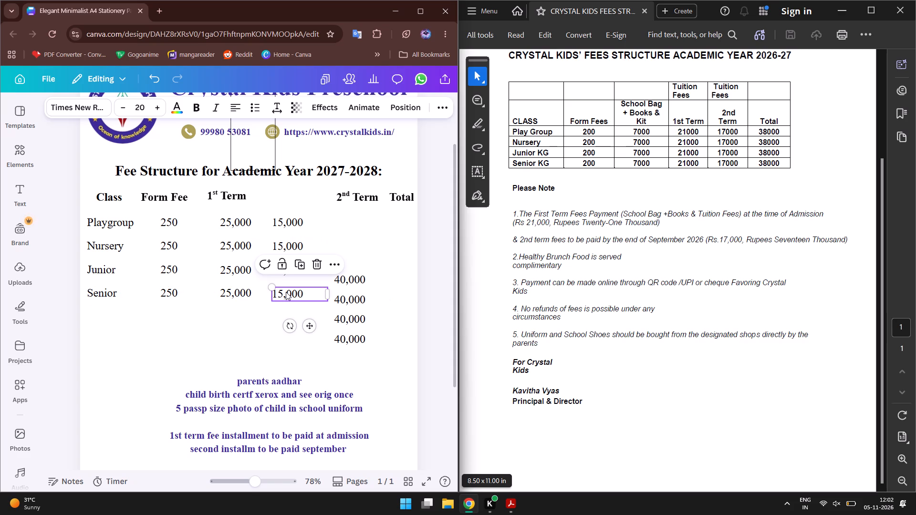
click(286, 292)
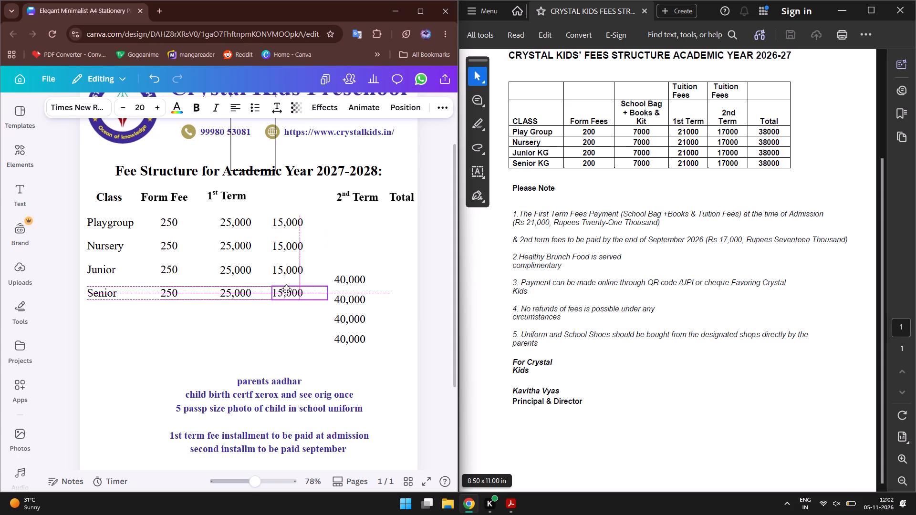
Move the first two 40,000 values up beside the 15,000 values, level with the Playgroup and Nursery rows.
click(270, 309)
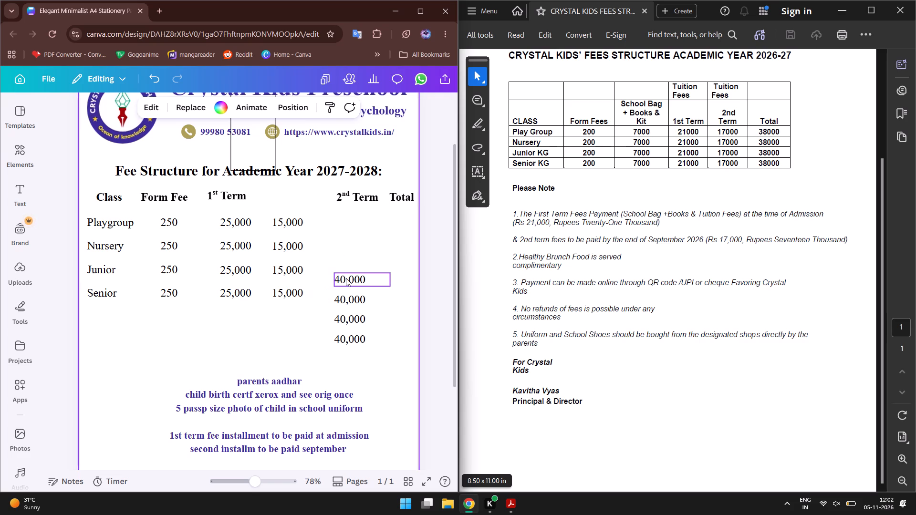
drag(346, 278, 335, 221)
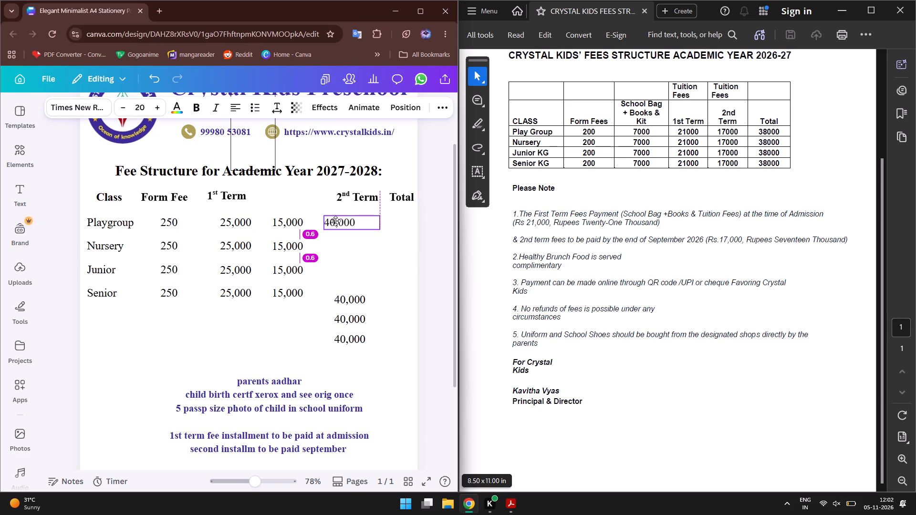
drag(335, 221, 335, 220)
drag(351, 301, 344, 246)
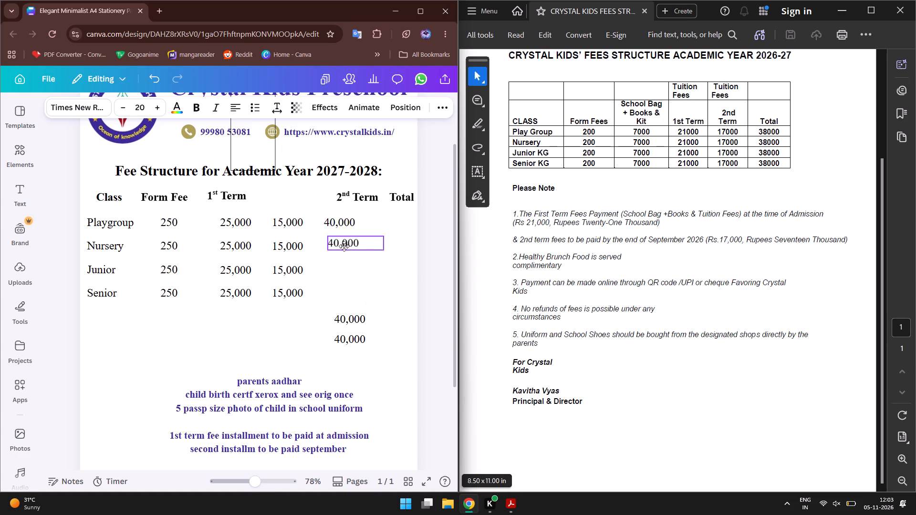
drag(344, 246, 342, 247)
Move the remaining two 40,000 values up, level with Junior and Senior and aligned with the 40,000 values above.
drag(350, 316, 347, 266)
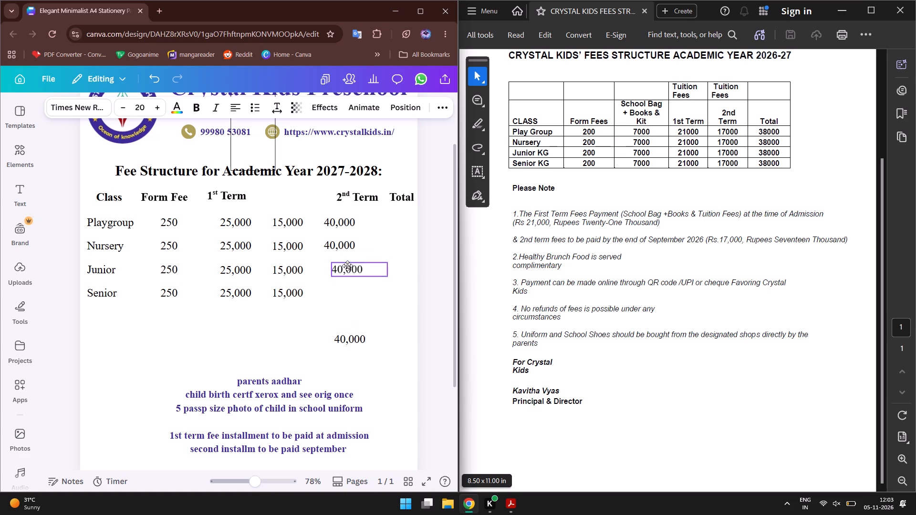
drag(347, 266, 342, 268)
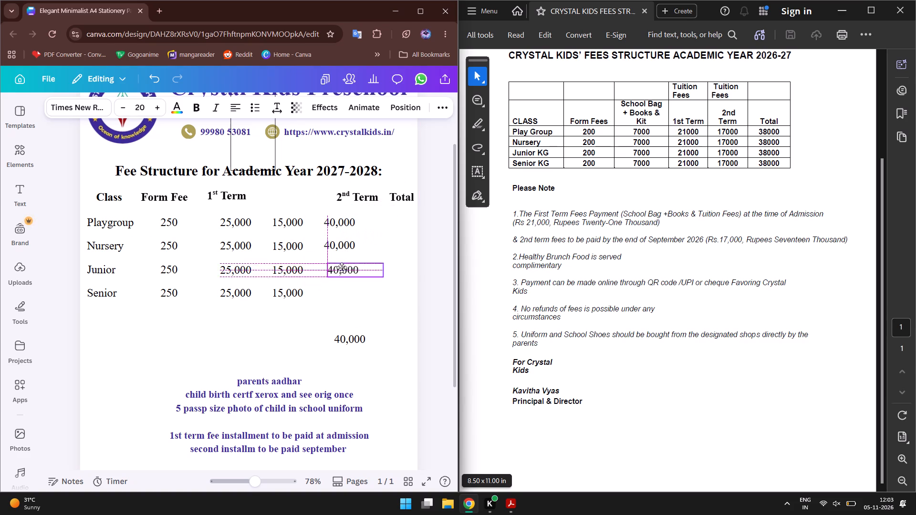
drag(342, 268, 341, 267)
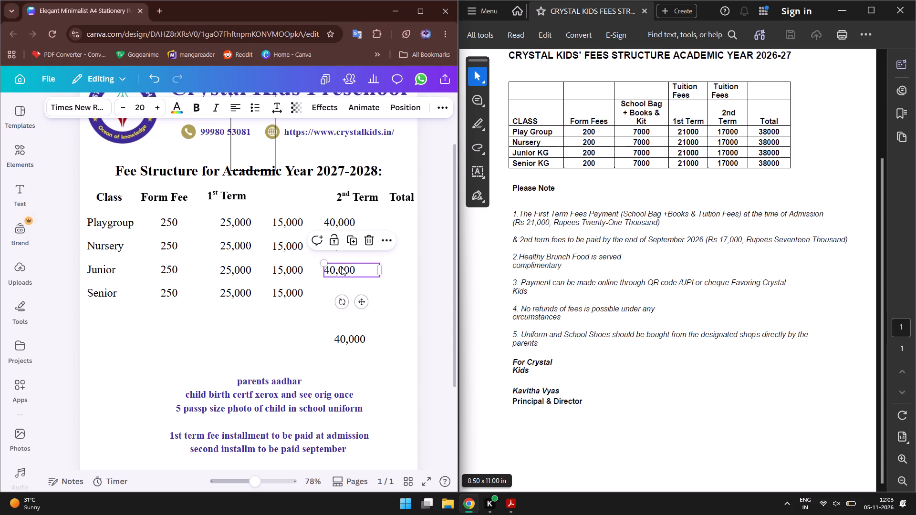
click(347, 343)
drag(347, 343, 347, 335)
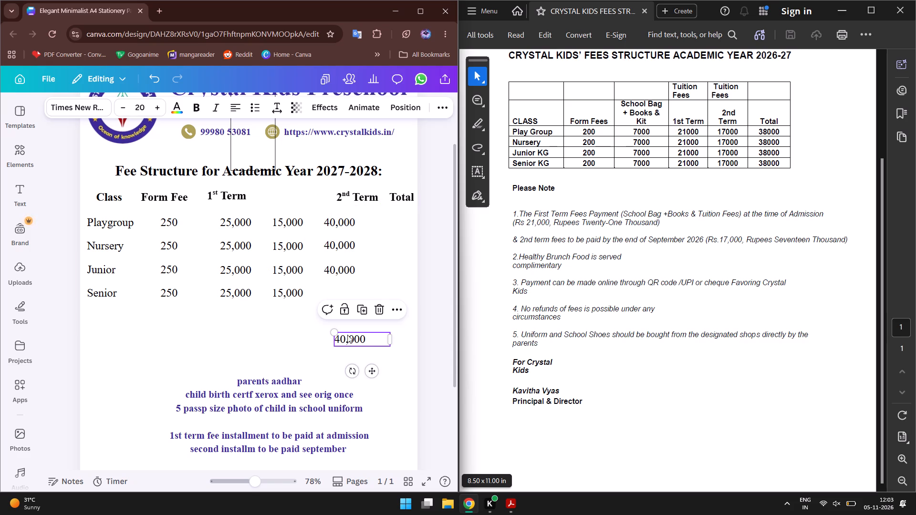
drag(347, 335, 336, 298)
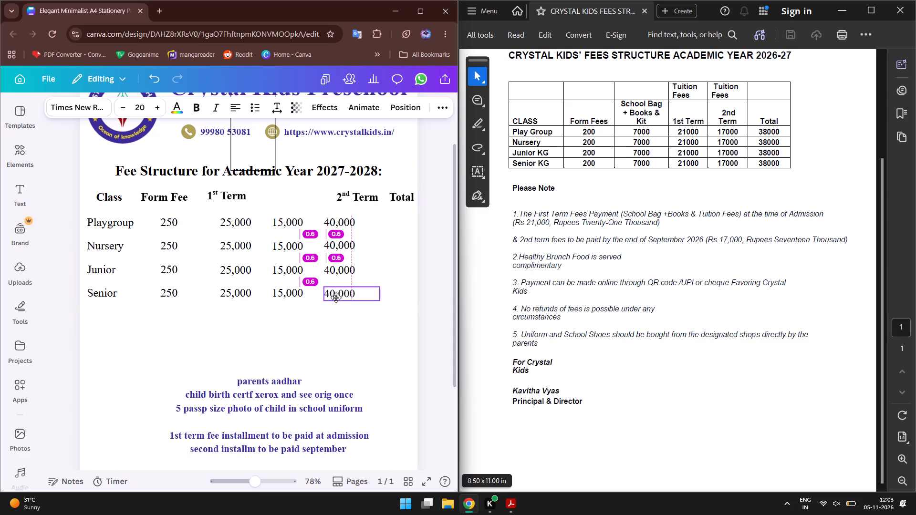
drag(336, 298, 336, 296)
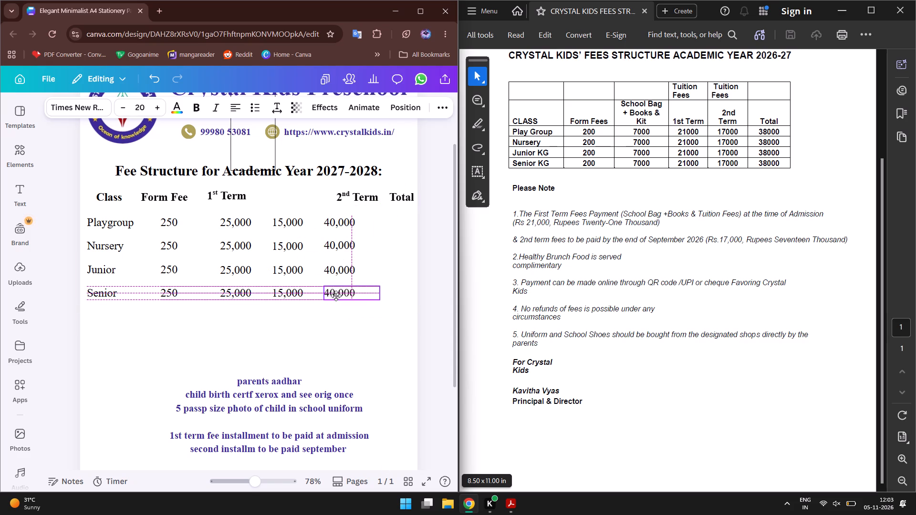
drag(336, 296, 336, 297)
click(316, 309)
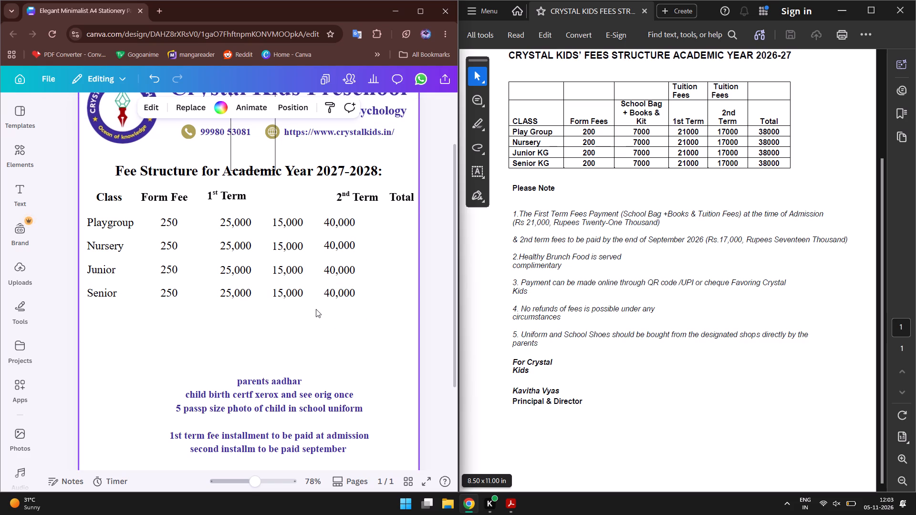
Fine-tune the Junior, Nursery and Playgroup 40,000 values so they line up with their rows and the column.
click(354, 265)
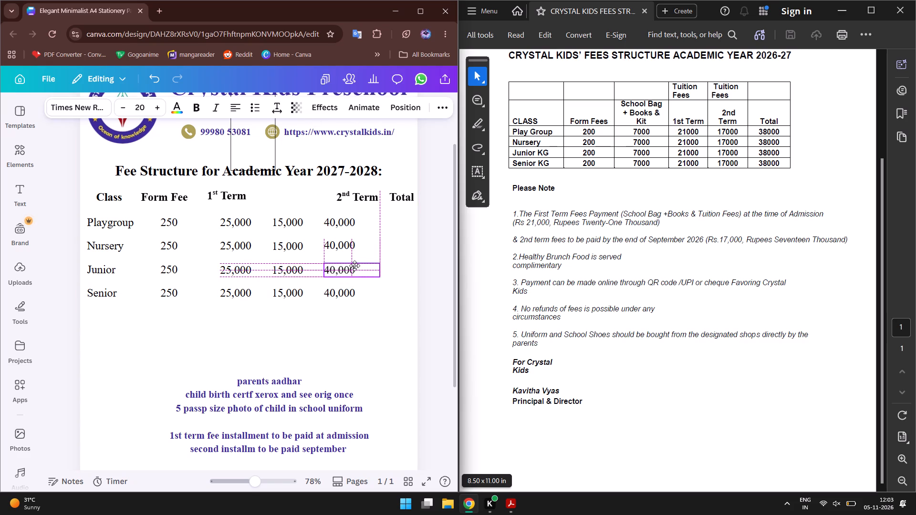
click(405, 270)
click(334, 246)
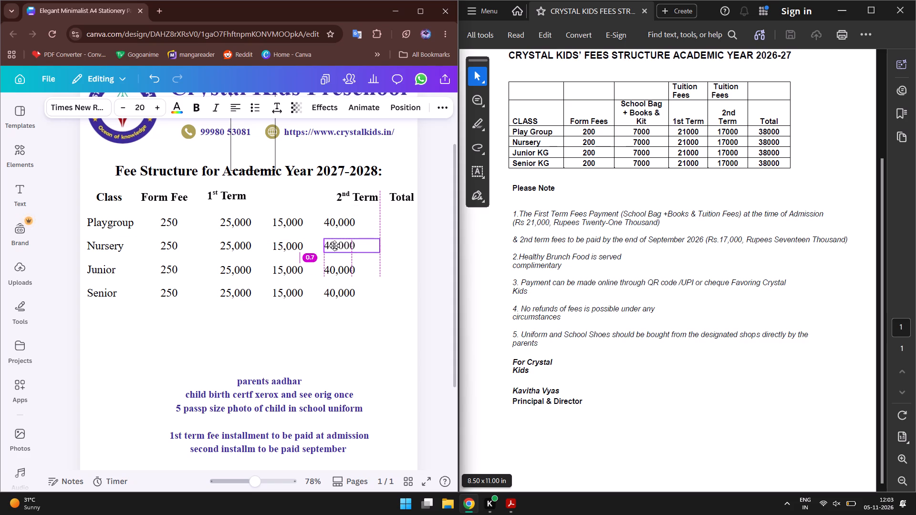
click(399, 229)
click(346, 225)
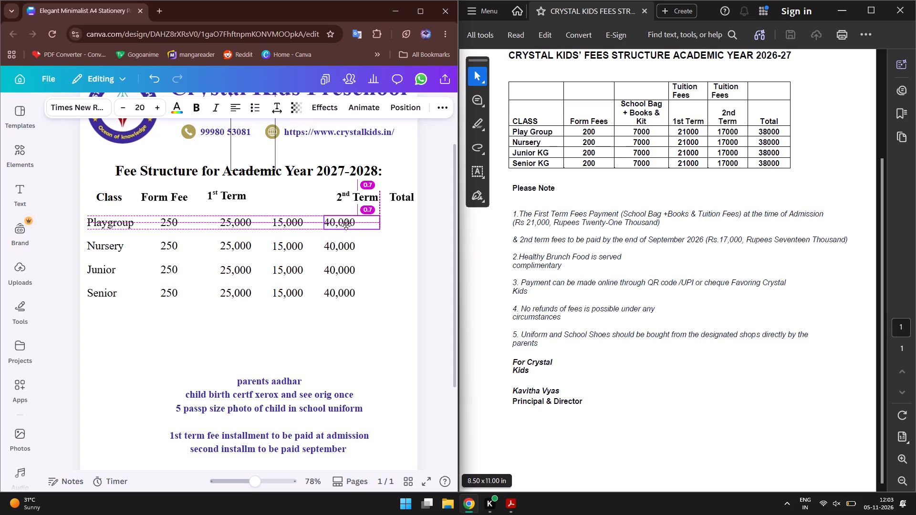
click(387, 247)
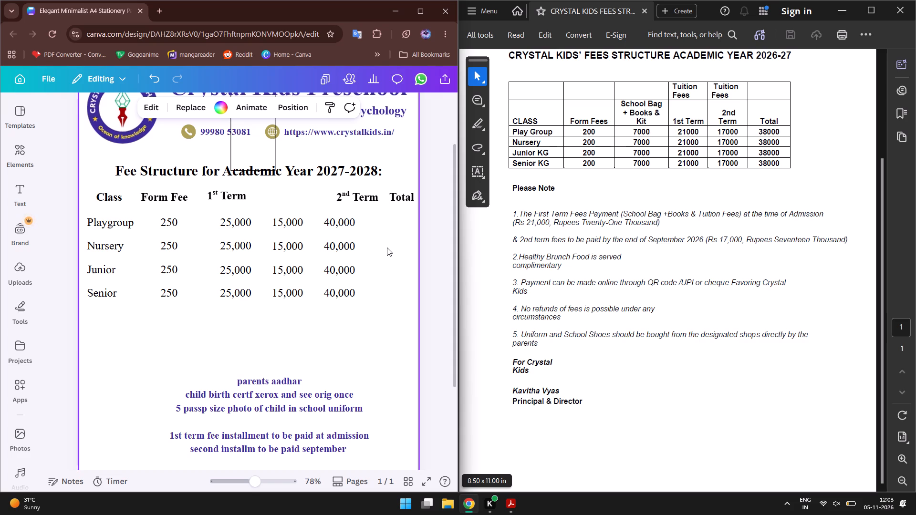
Group the four 40,000 values into a single column object.
drag(376, 311, 345, 250)
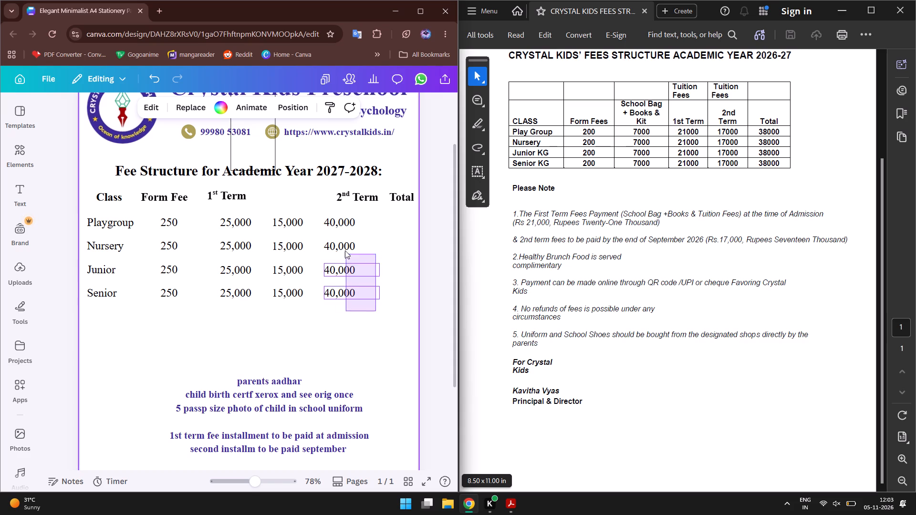
drag(345, 250, 339, 224)
click(306, 194)
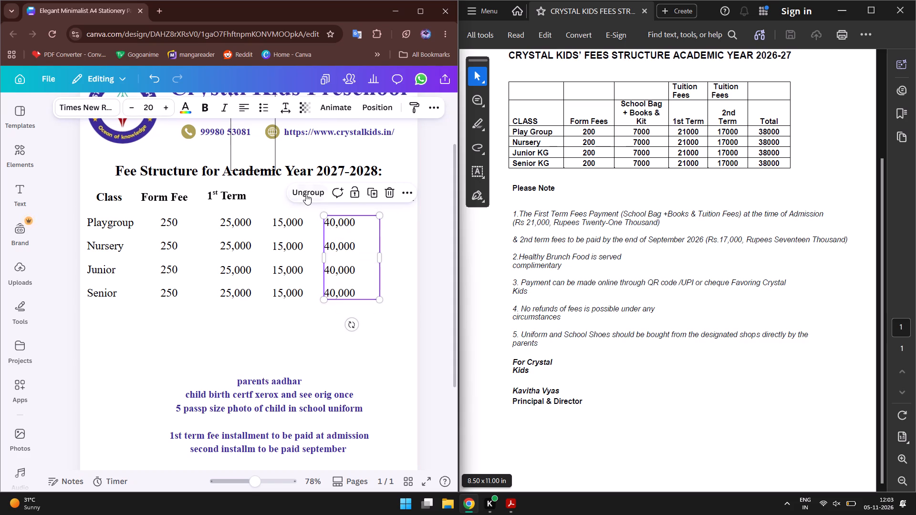
click(296, 331)
Group the four 15,000 values together and the four 25,000 values together as separate column objects.
drag(293, 314, 284, 214)
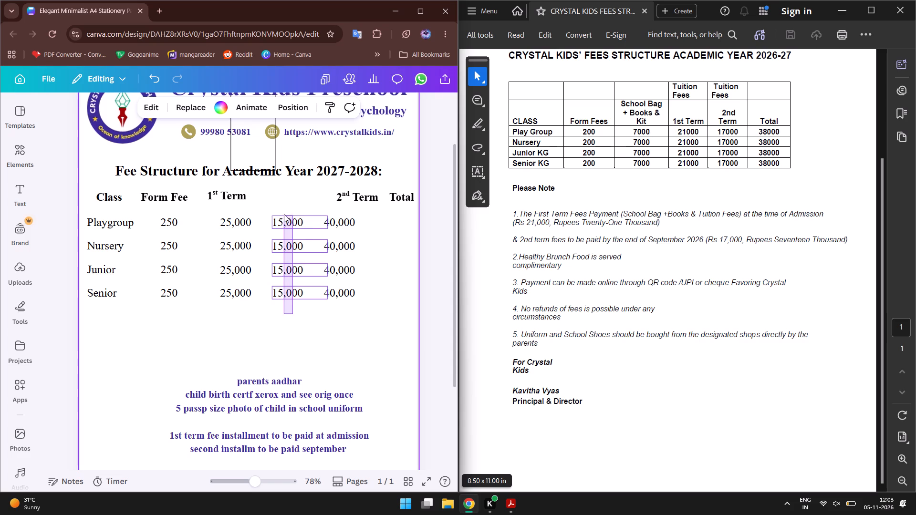
drag(284, 214, 283, 215)
click(271, 191)
click(219, 316)
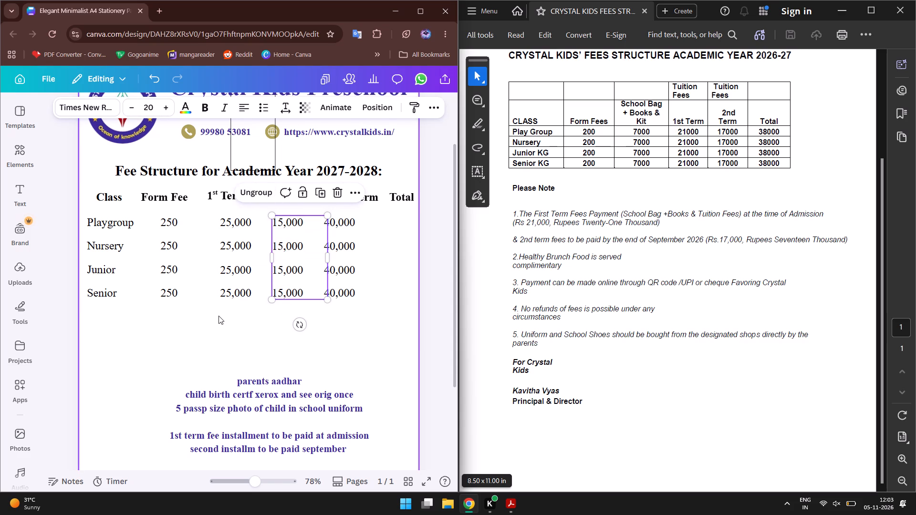
drag(219, 316, 232, 216)
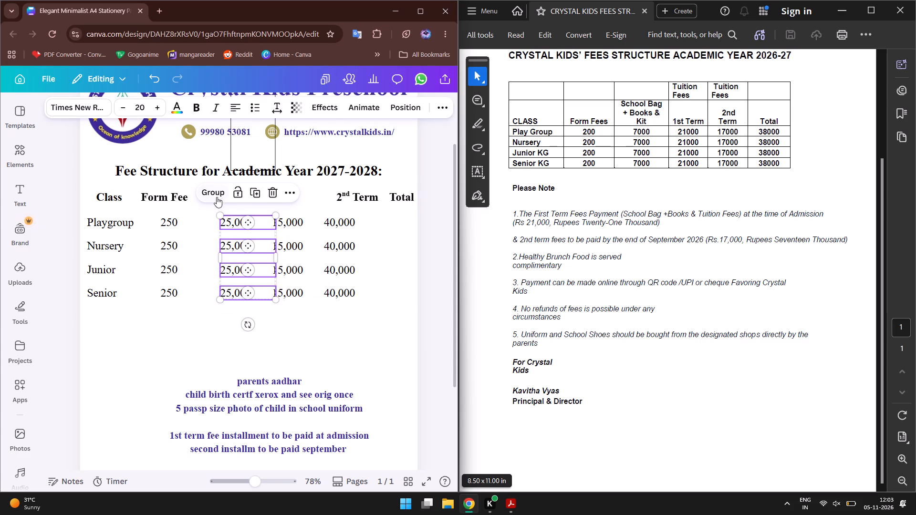
click(218, 195)
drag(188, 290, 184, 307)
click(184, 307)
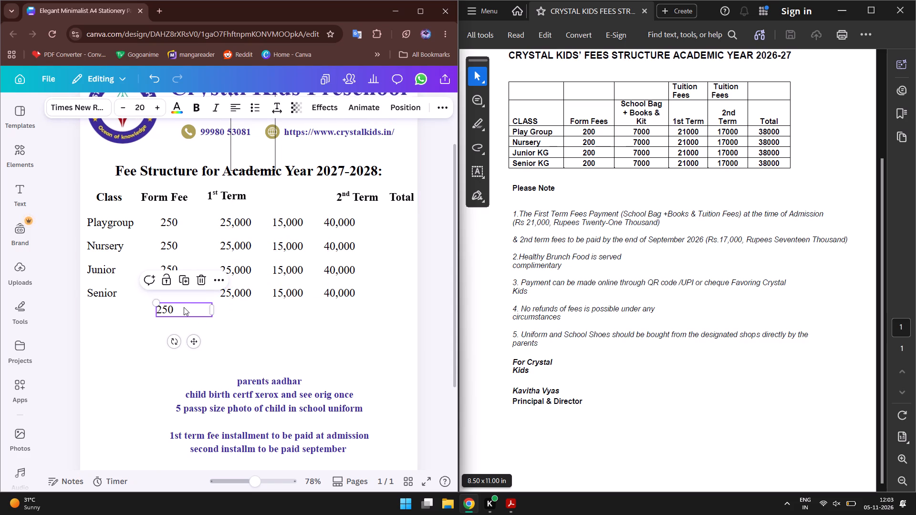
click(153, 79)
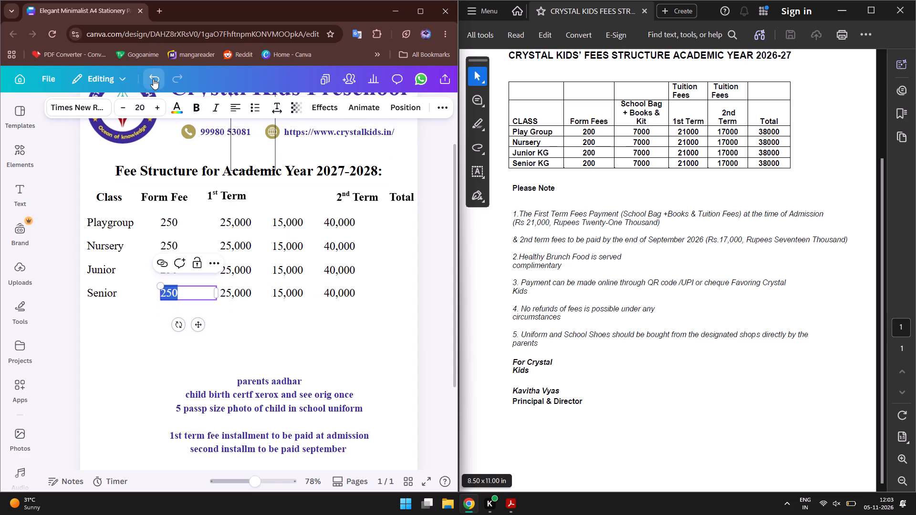
Group the four 250 values together and the four class names together as separate column objects.
click(146, 336)
drag(179, 308, 174, 261)
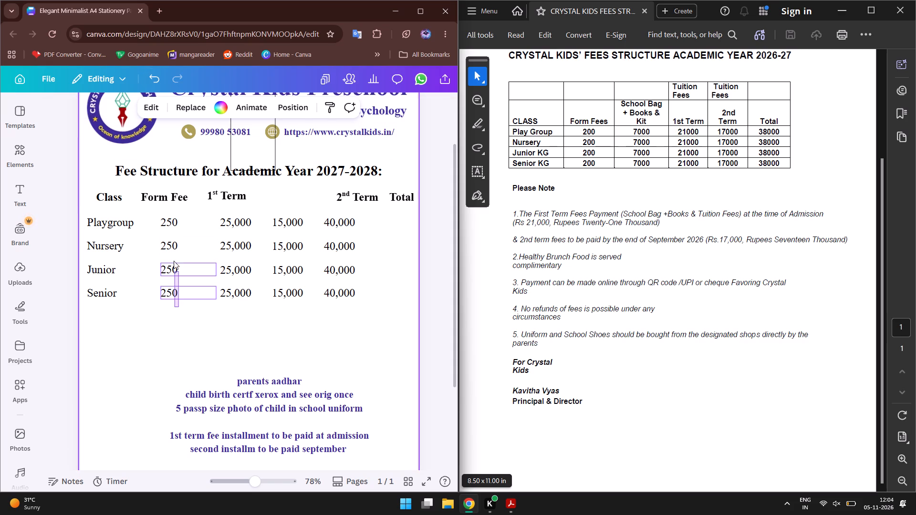
drag(174, 261, 170, 224)
click(162, 190)
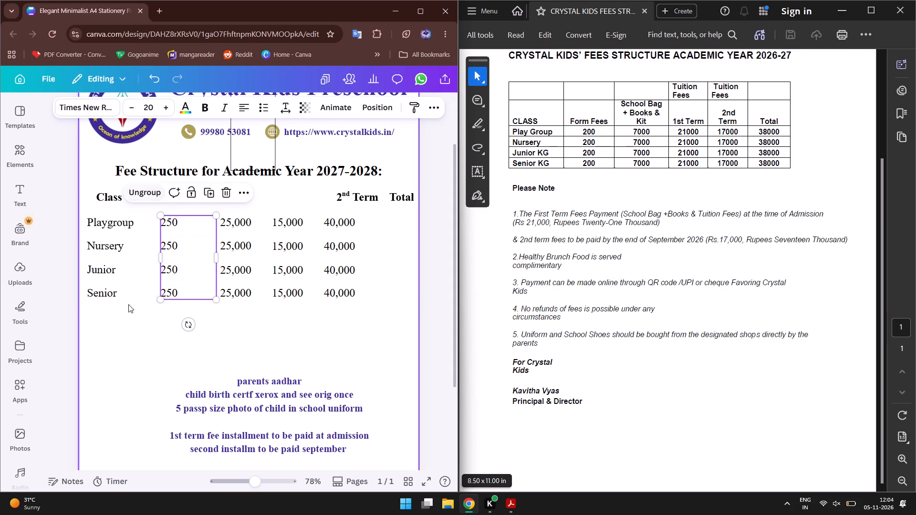
click(125, 321)
drag(125, 321, 105, 215)
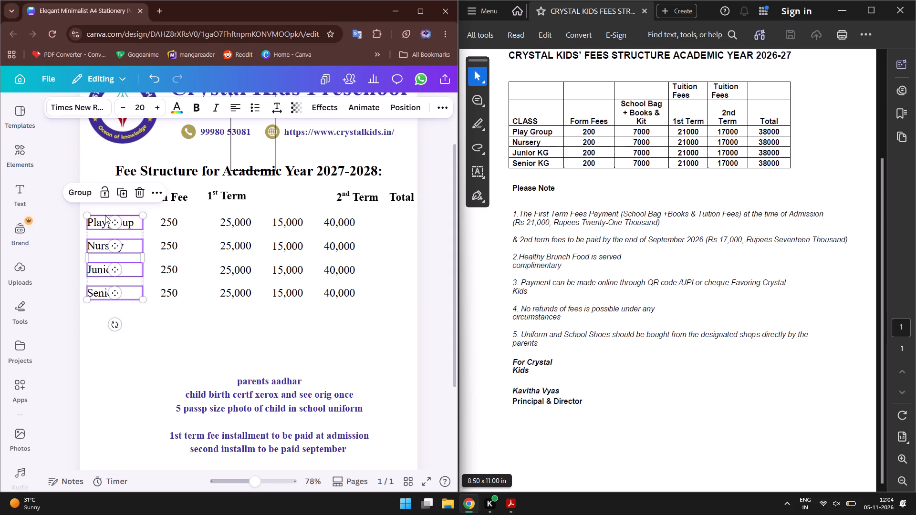
click(83, 194)
click(142, 311)
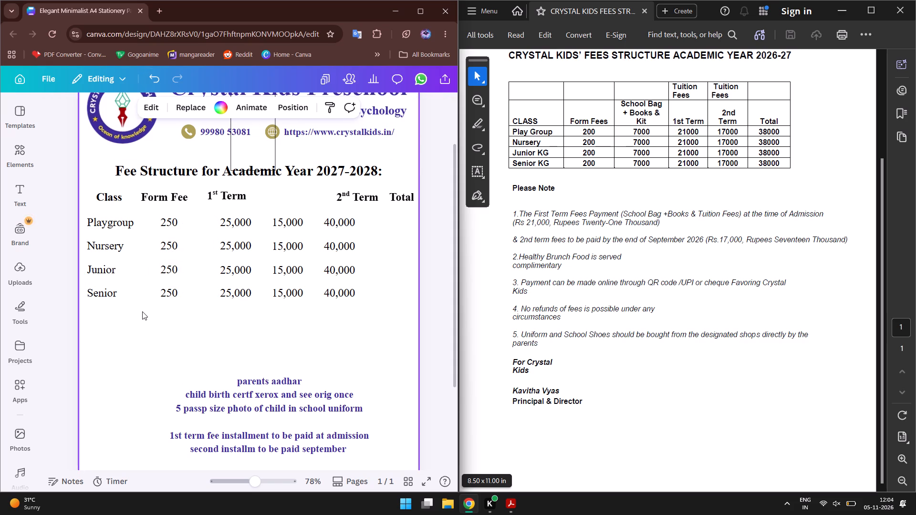
Move the empty rectangle outline up, clear of the fee structure title.
drag(253, 141, 254, 117)
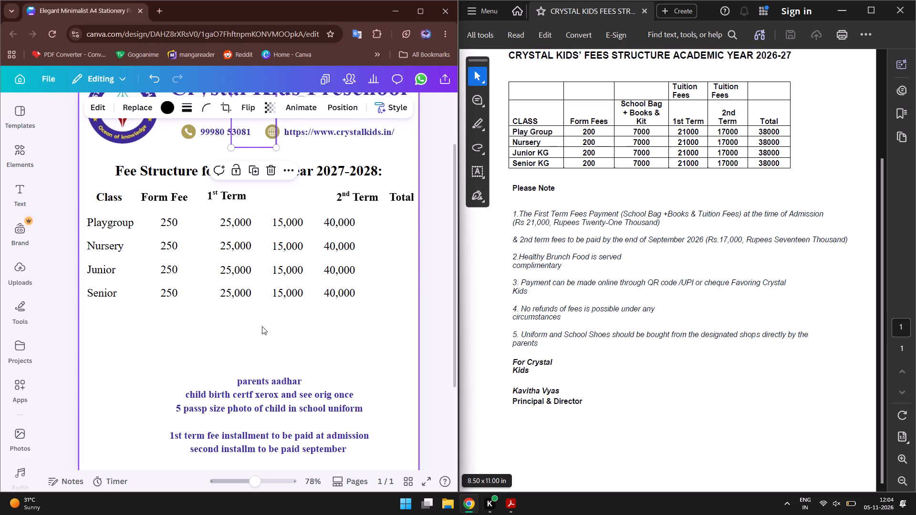
click(262, 326)
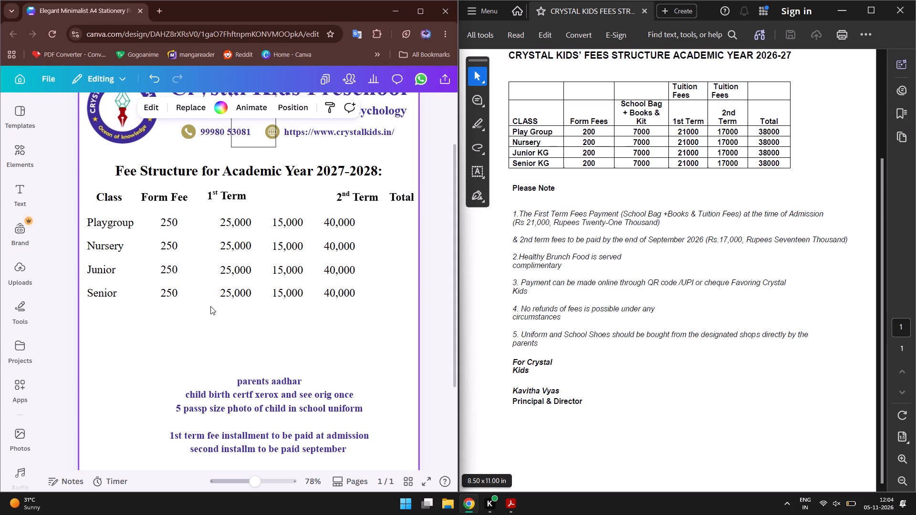
Shift the class-name group to the right so it starts closer beneath the Class heading.
drag(113, 231, 120, 232)
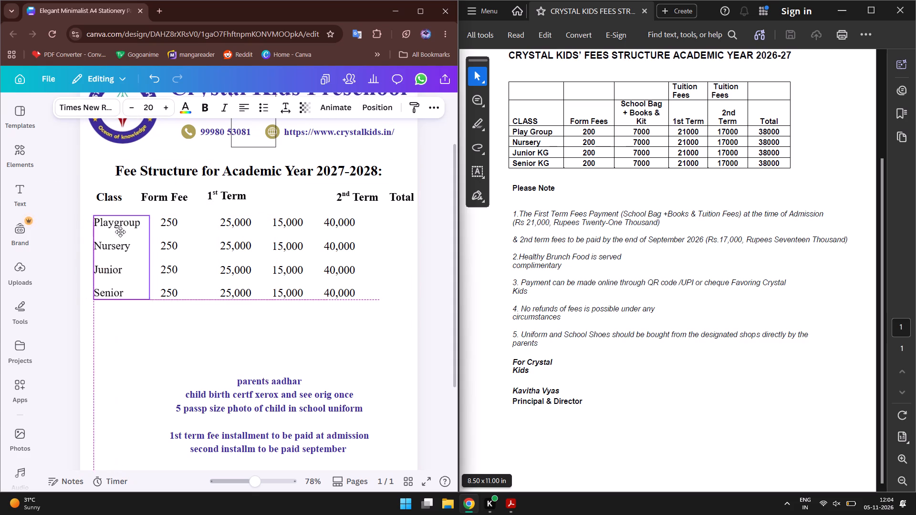
drag(120, 232, 127, 229)
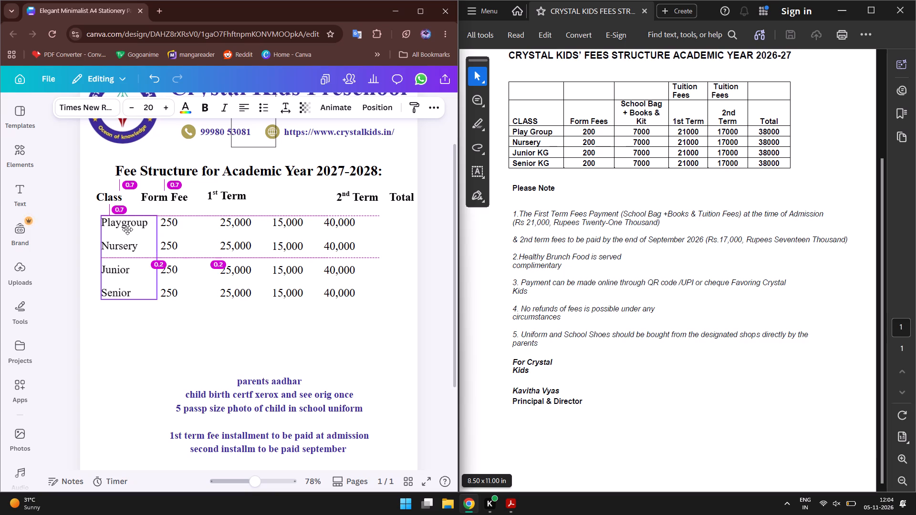
drag(127, 229, 127, 229)
click(212, 314)
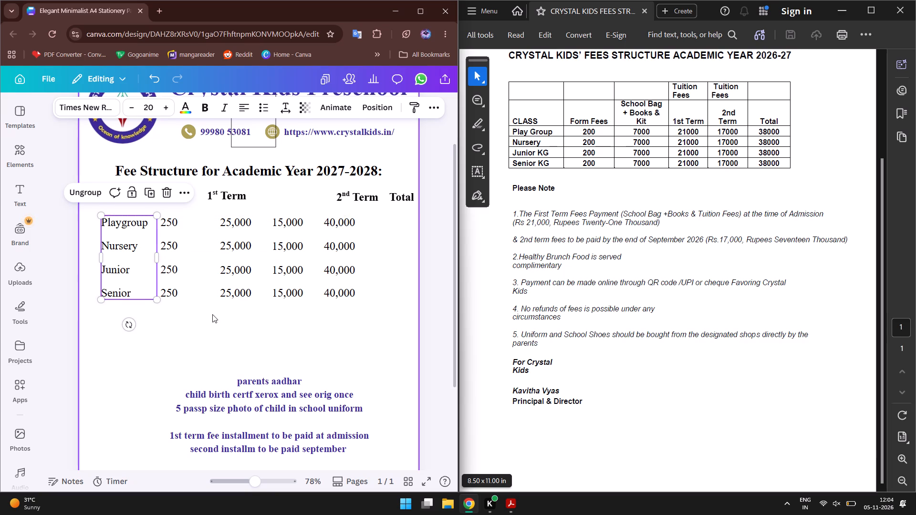
Shift the 250 group right beneath the Form Fee heading and nudge the 25,000 group slightly right.
drag(179, 282, 190, 284)
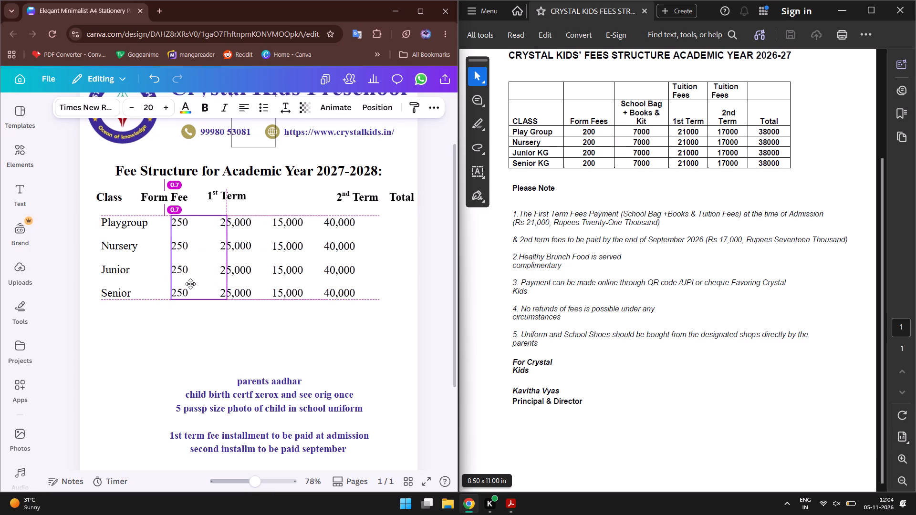
drag(190, 284, 192, 285)
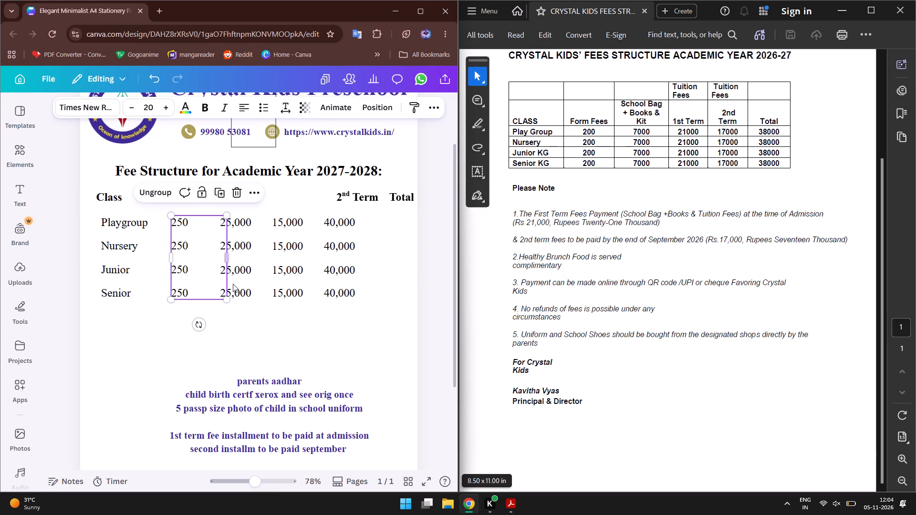
click(247, 281)
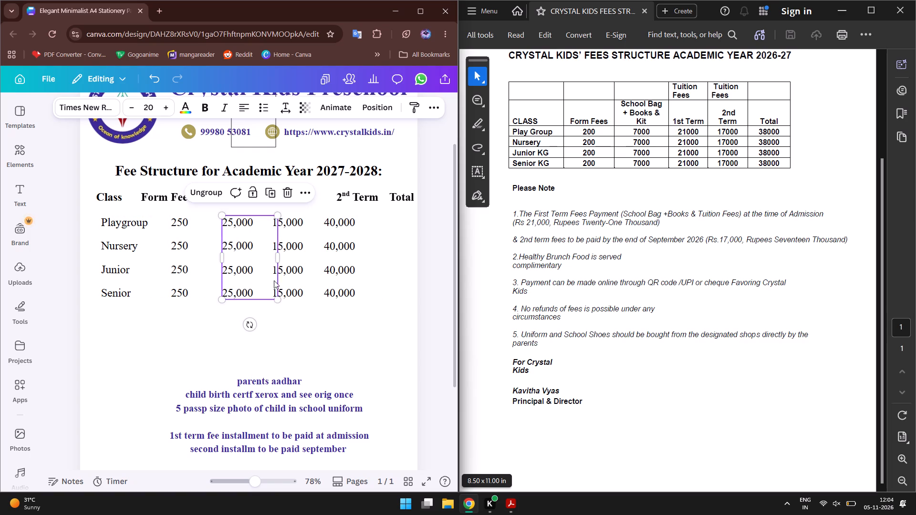
Shift the 15,000 group slightly right and the 40,000 group further right to even out the fee column spacing.
drag(292, 281, 300, 281)
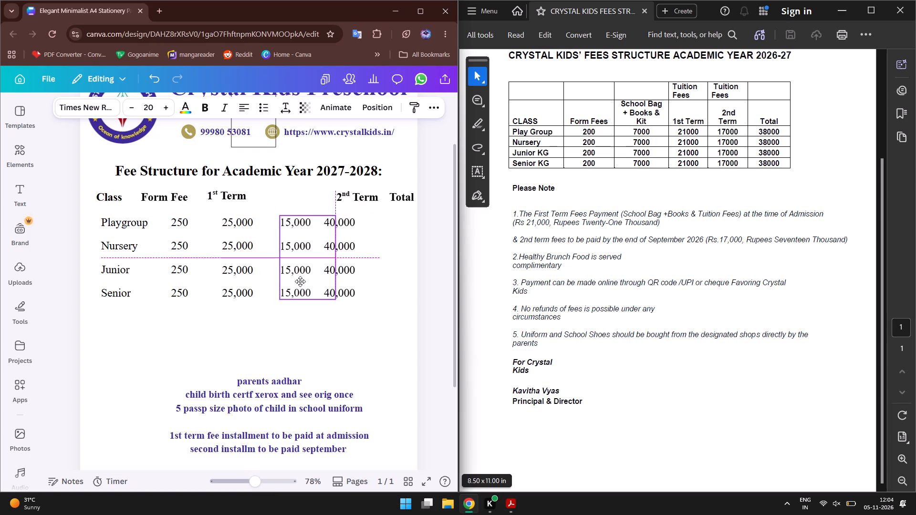
drag(300, 281, 300, 282)
drag(353, 277, 367, 277)
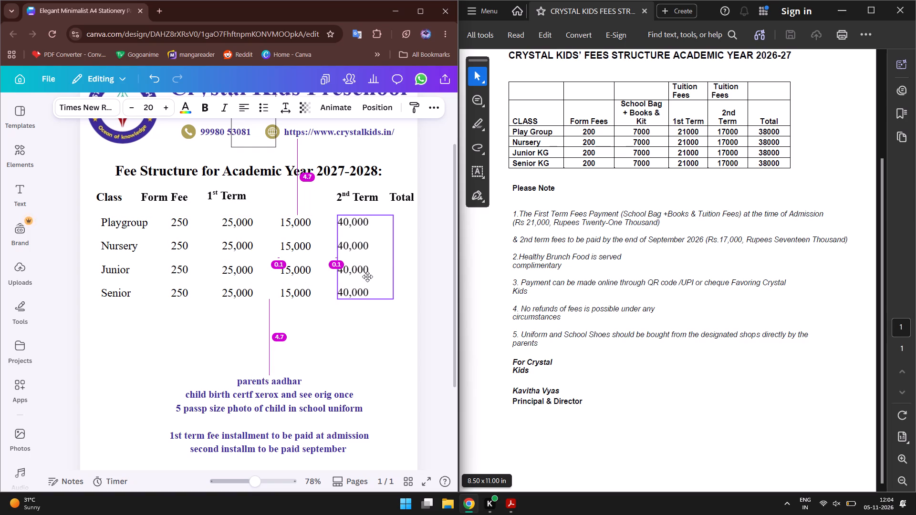
drag(367, 277, 367, 277)
click(370, 332)
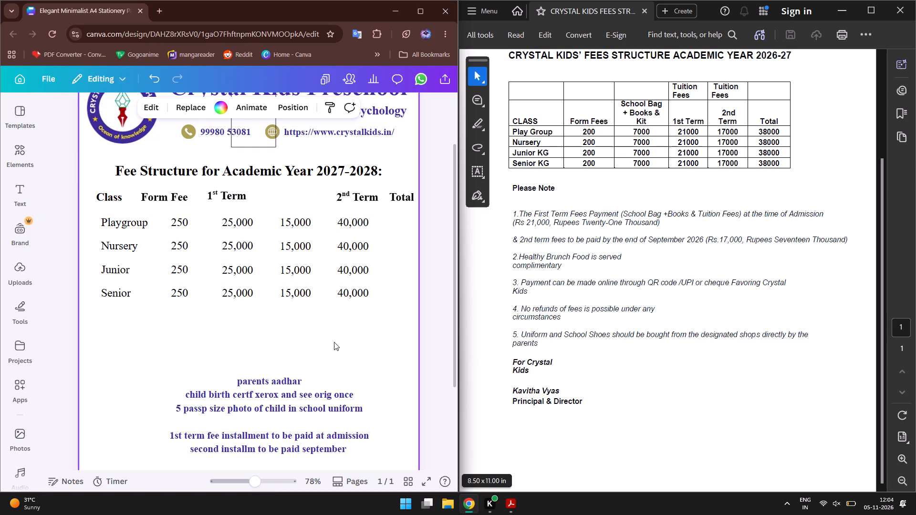
Shift the Class and Form Fee headings right so they sit above the class-name and 250 columns.
drag(104, 195, 110, 194)
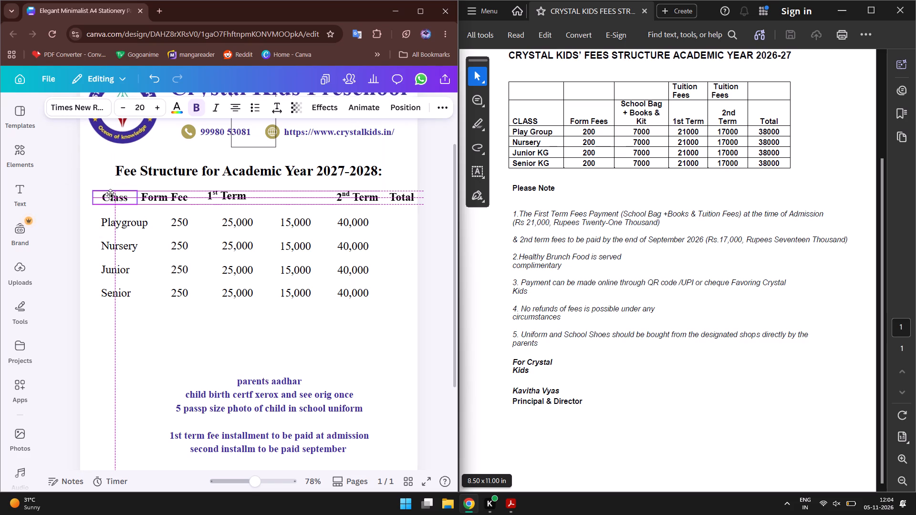
drag(110, 194, 118, 196)
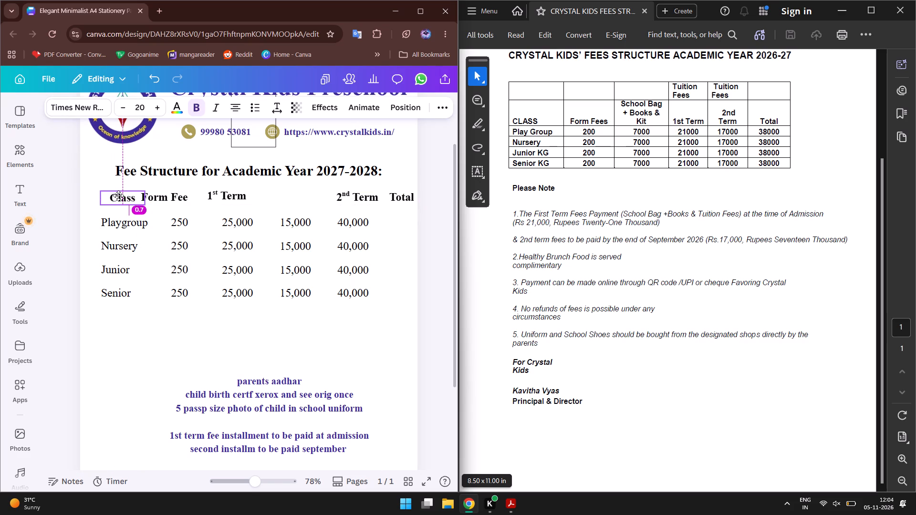
drag(118, 196, 123, 196)
click(141, 321)
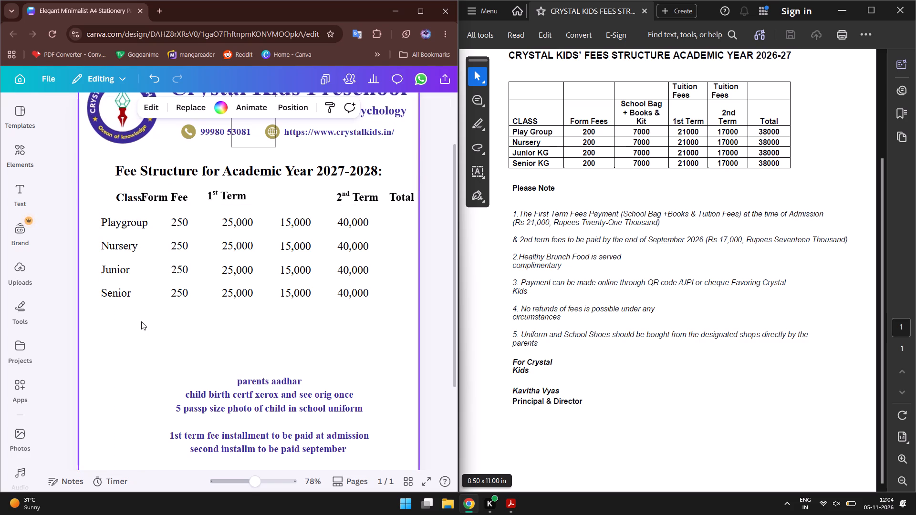
drag(164, 201, 184, 203)
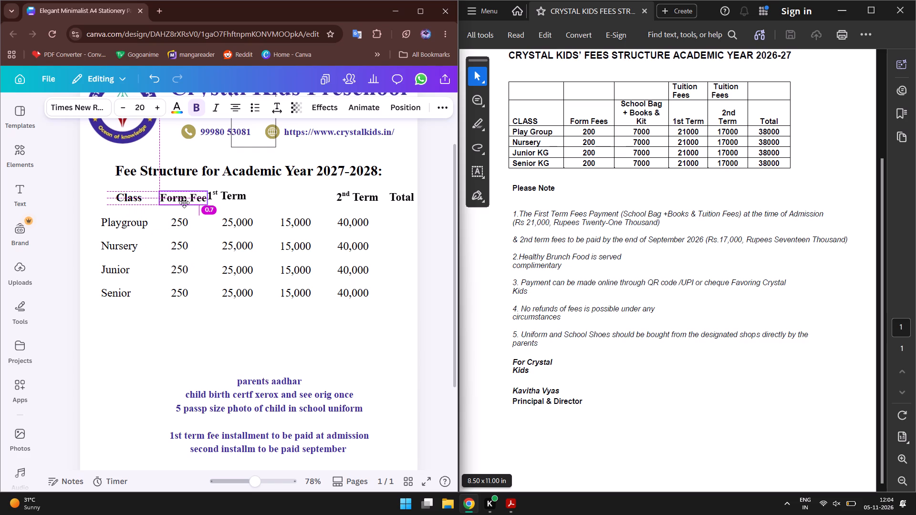
drag(184, 203, 183, 203)
drag(183, 203, 181, 204)
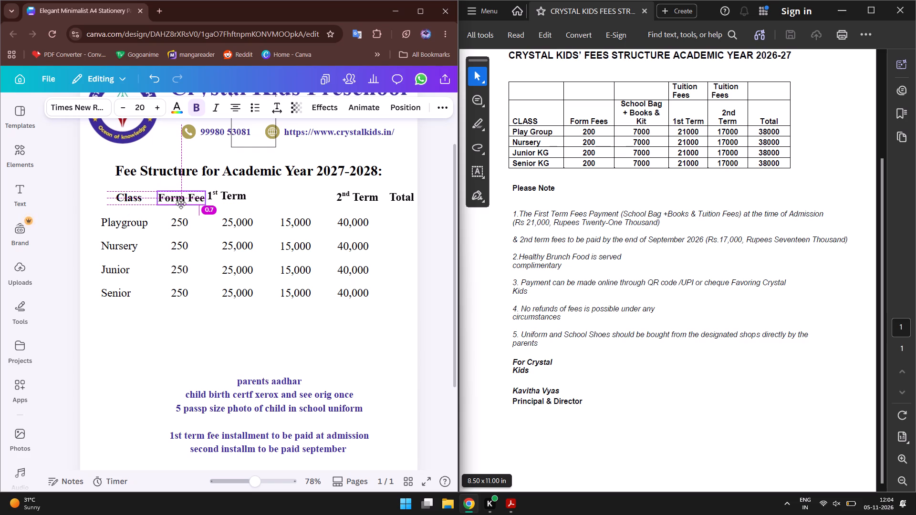
drag(181, 204, 181, 203)
drag(181, 203, 181, 203)
Move the 1st Term heading right above the 25,000 column, level with the other headings.
drag(230, 198, 242, 199)
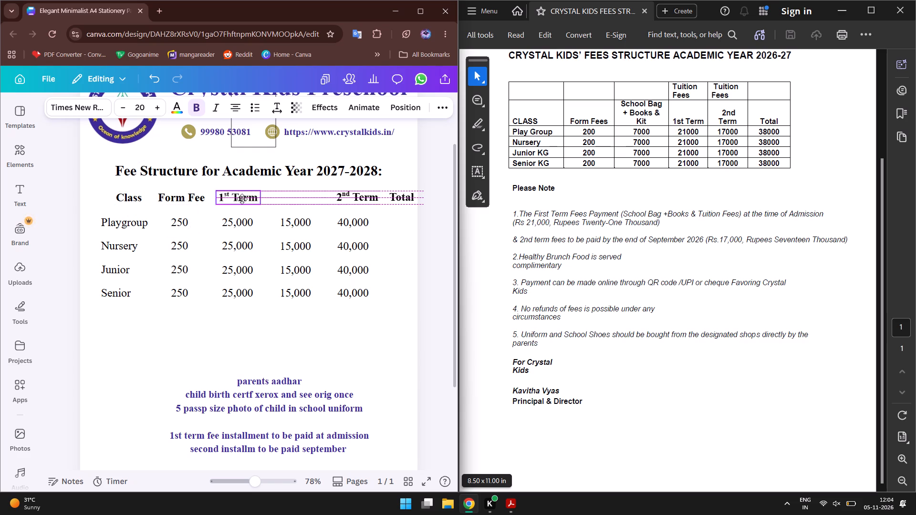
drag(242, 199, 244, 198)
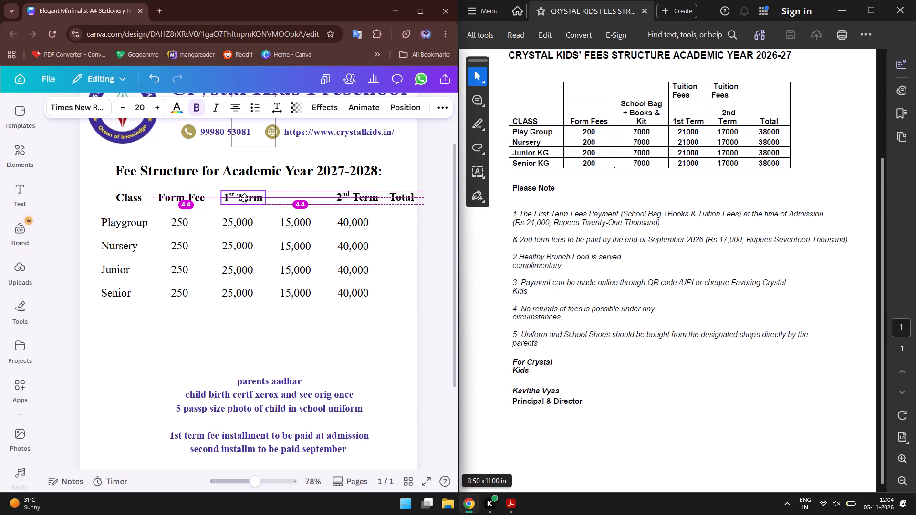
drag(244, 198, 242, 198)
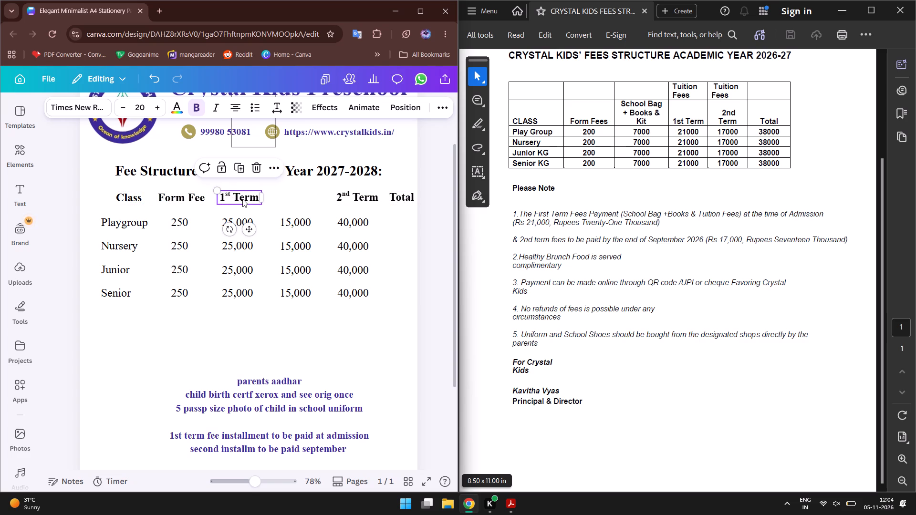
click(317, 324)
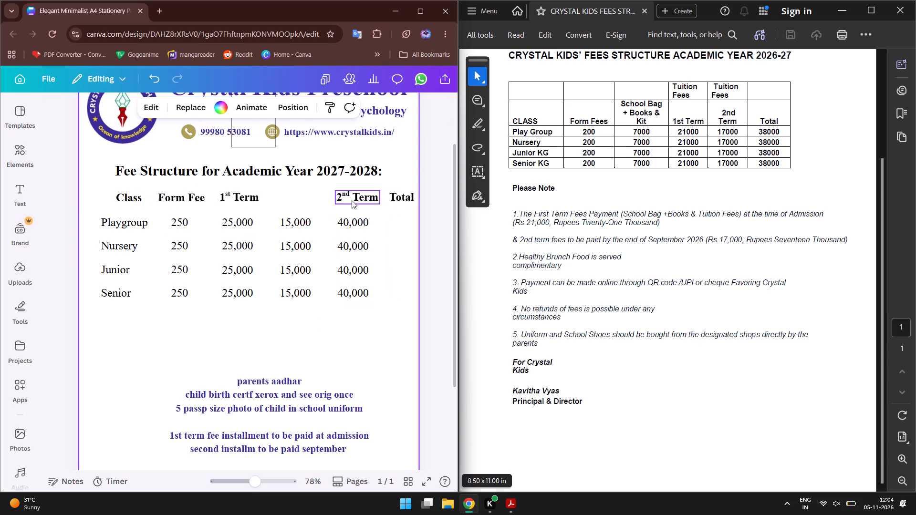
Move the 2nd Term heading left above the 15,000 column and the Total heading left above the 40,000 column.
drag(352, 200, 293, 200)
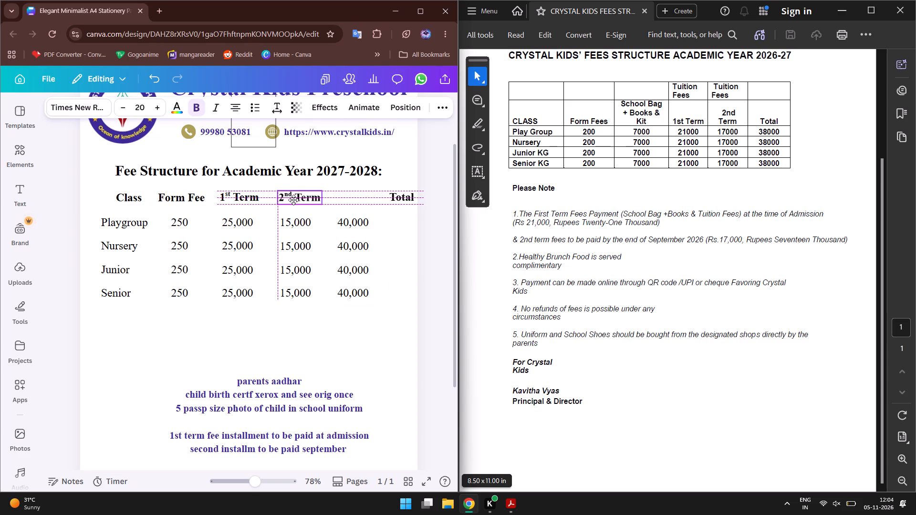
drag(293, 200, 291, 200)
drag(403, 195, 359, 195)
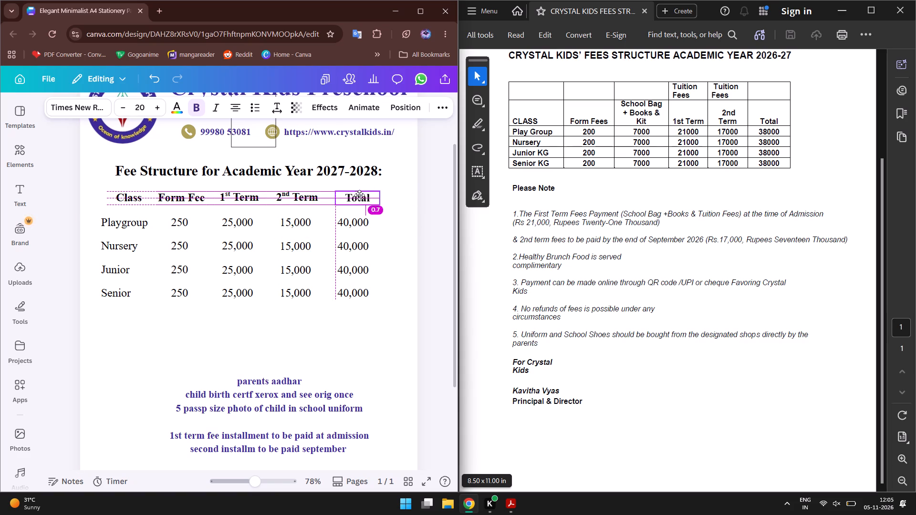
drag(359, 195, 355, 196)
click(408, 216)
click(361, 200)
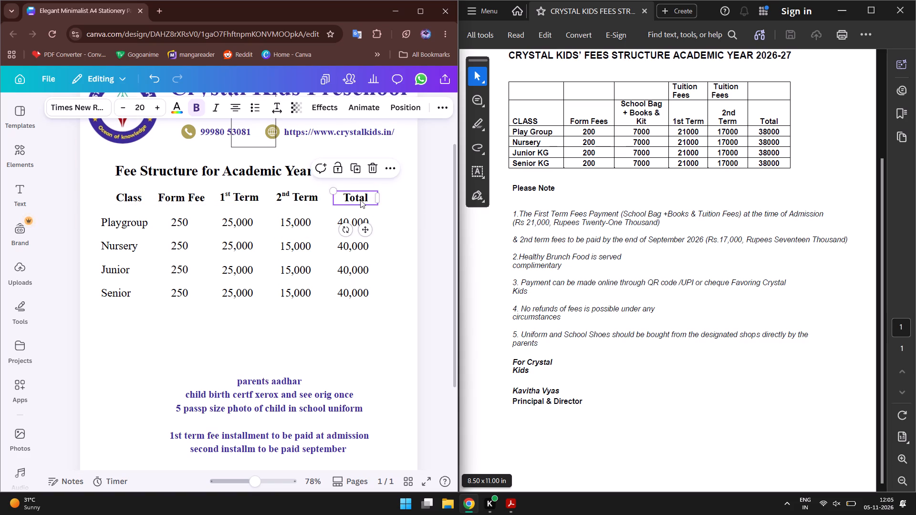
click(421, 218)
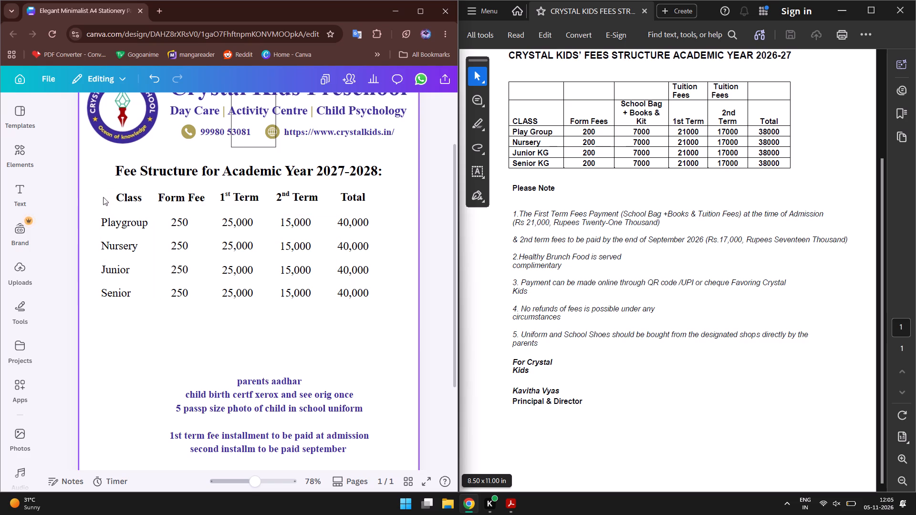
Group the five column headings together and shift the heading row slightly right to centre it beneath the fee structure title.
drag(95, 191, 166, 193)
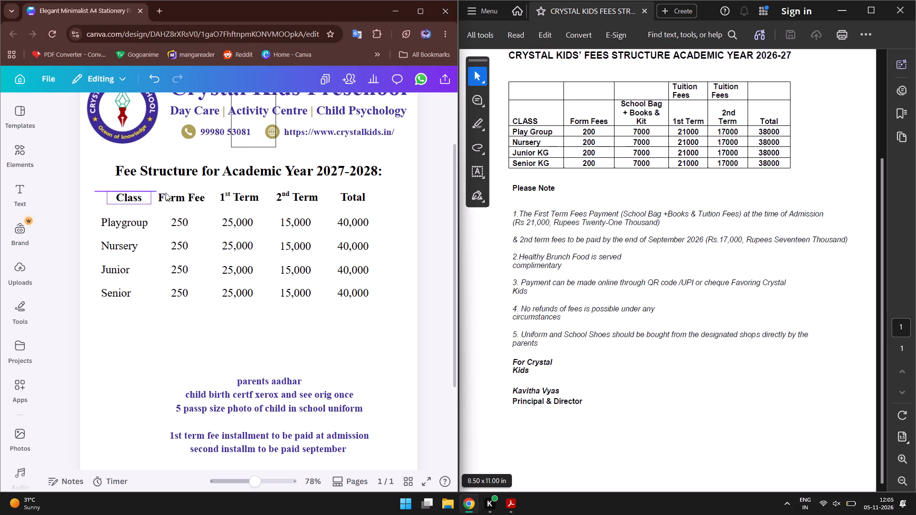
drag(166, 193, 362, 197)
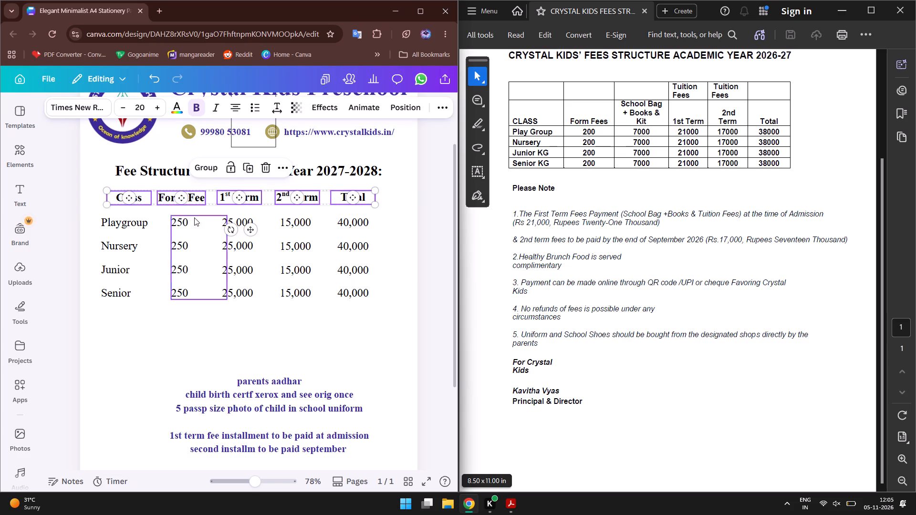
click(205, 168)
drag(216, 196, 228, 192)
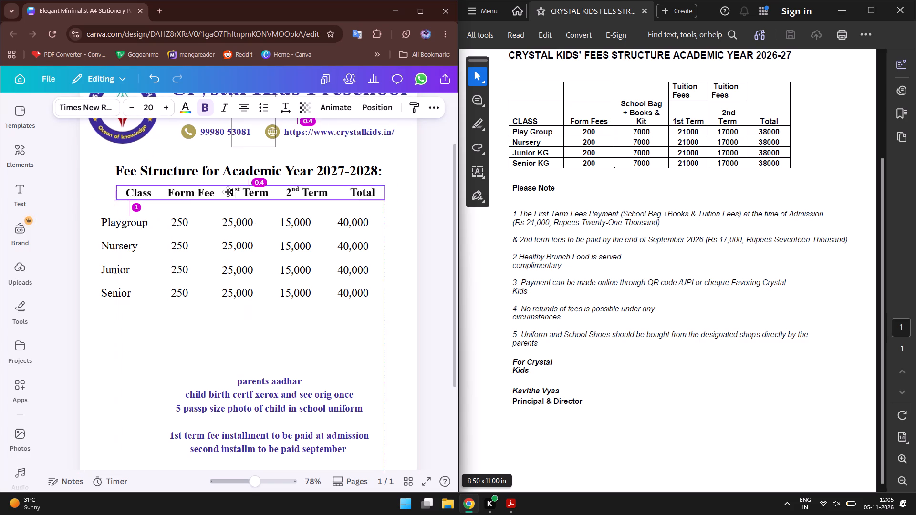
drag(228, 192, 226, 193)
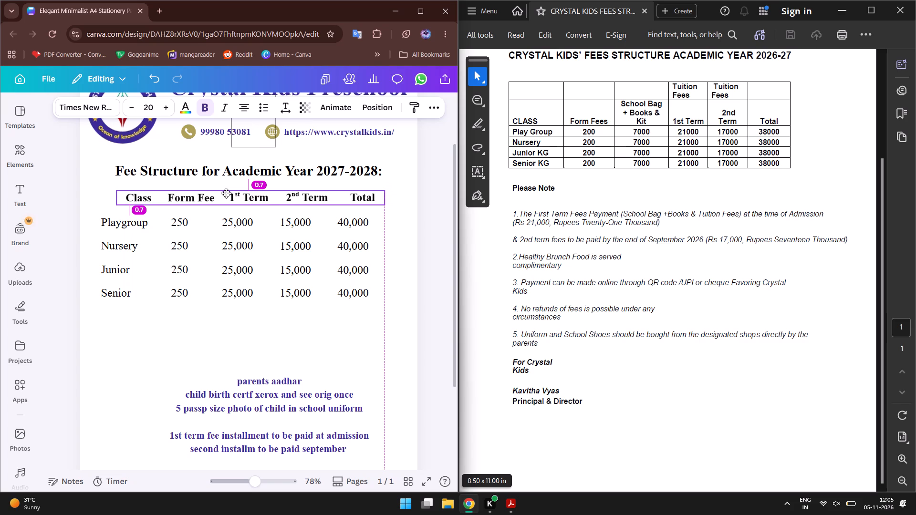
drag(226, 193, 222, 193)
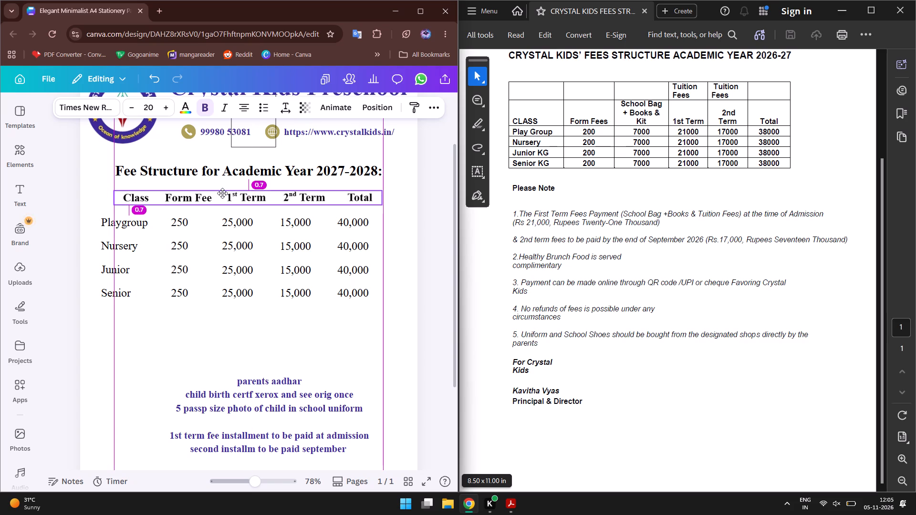
drag(222, 193, 222, 193)
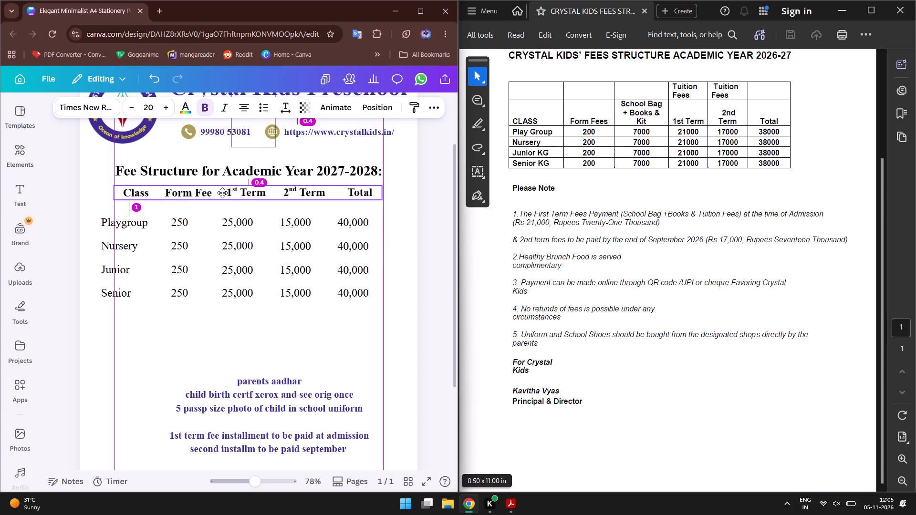
drag(222, 193, 222, 195)
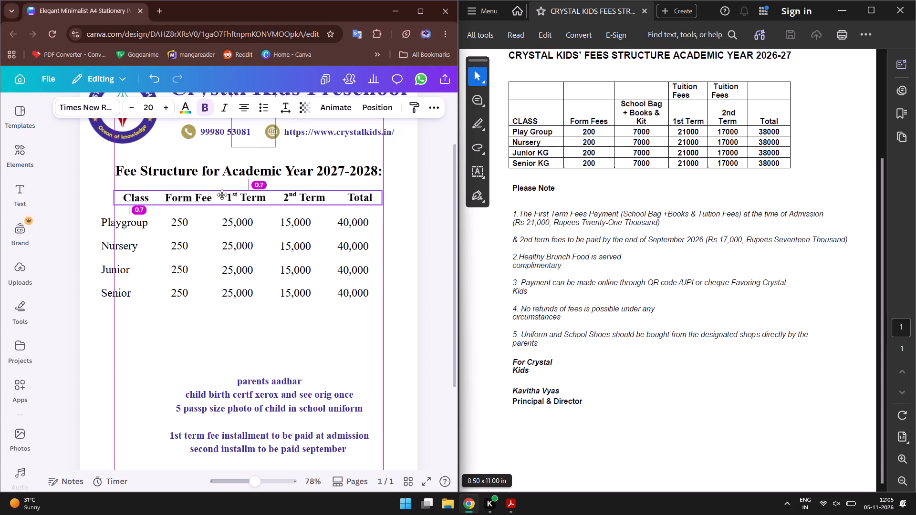
drag(222, 195, 223, 194)
drag(223, 194, 223, 194)
click(196, 350)
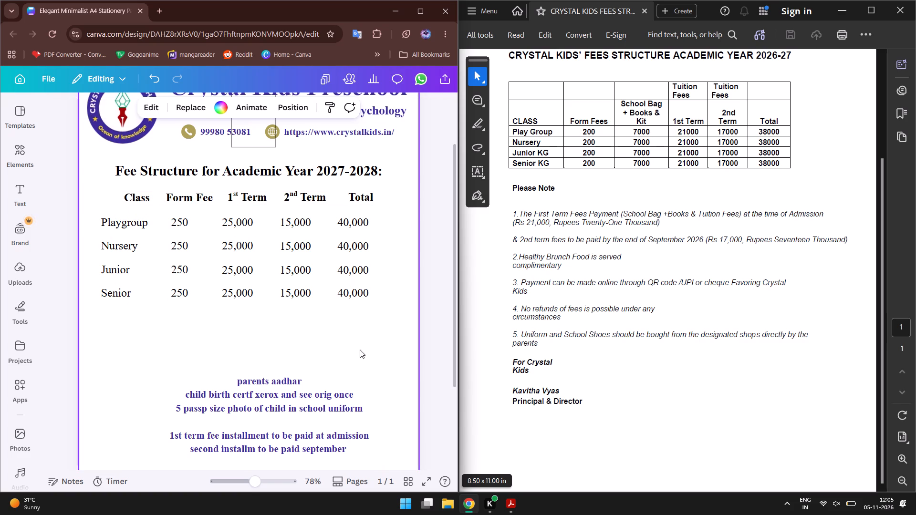
Group the class-name and fee columns into one object and move it slightly up and right beneath the heading row.
drag(377, 326, 118, 227)
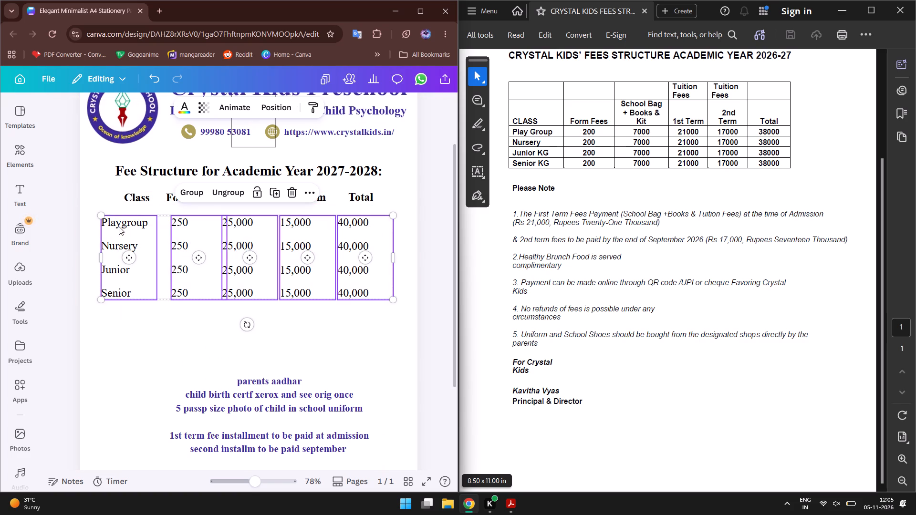
click(201, 190)
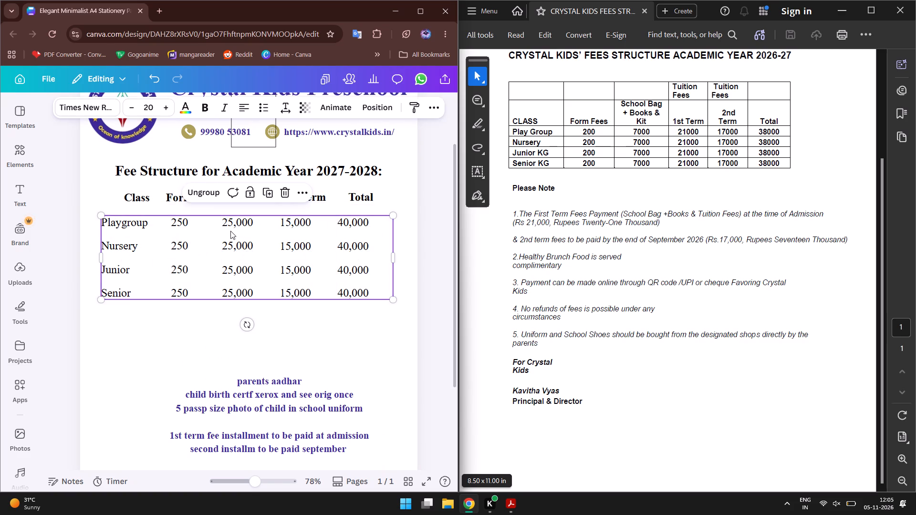
drag(230, 231, 235, 228)
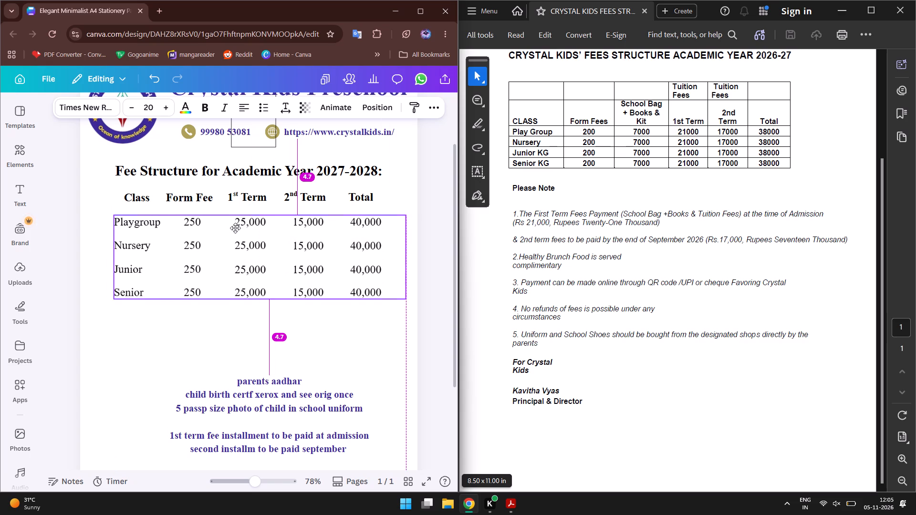
drag(235, 228, 239, 226)
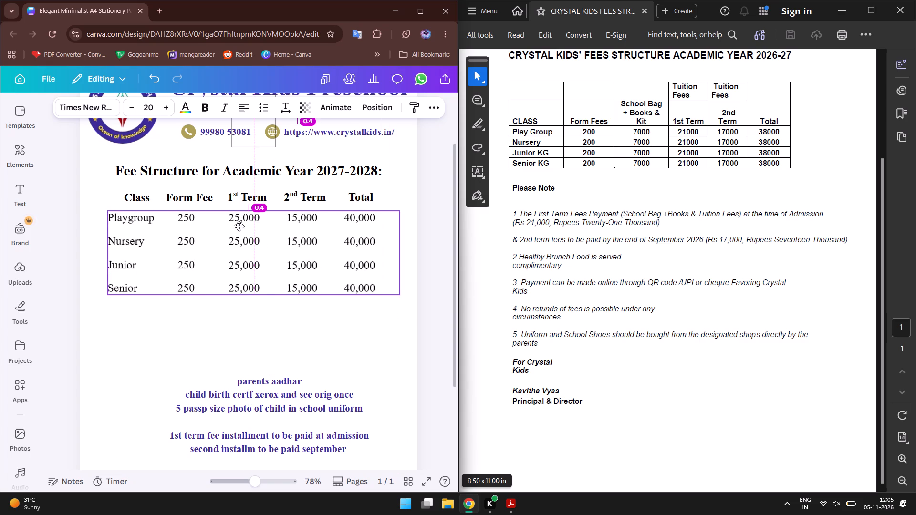
drag(239, 226, 241, 227)
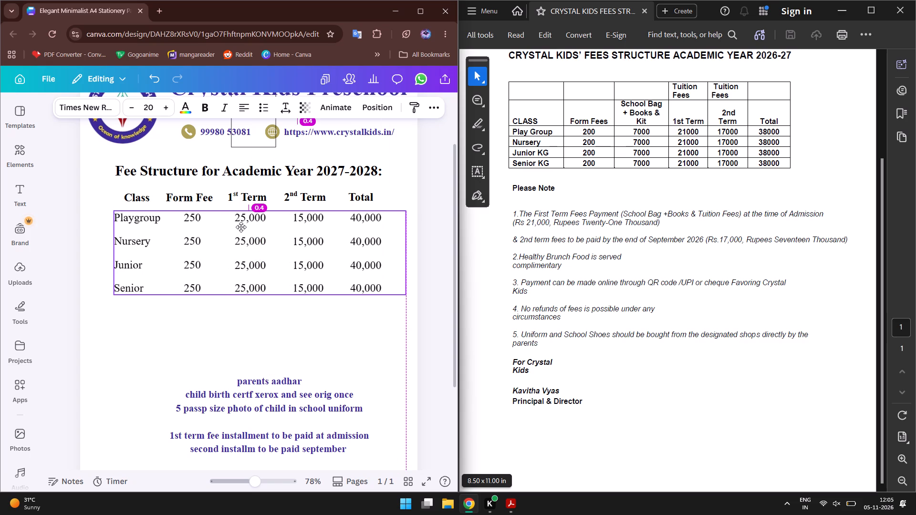
drag(241, 227, 240, 227)
drag(240, 227, 240, 227)
drag(240, 227, 238, 228)
click(317, 312)
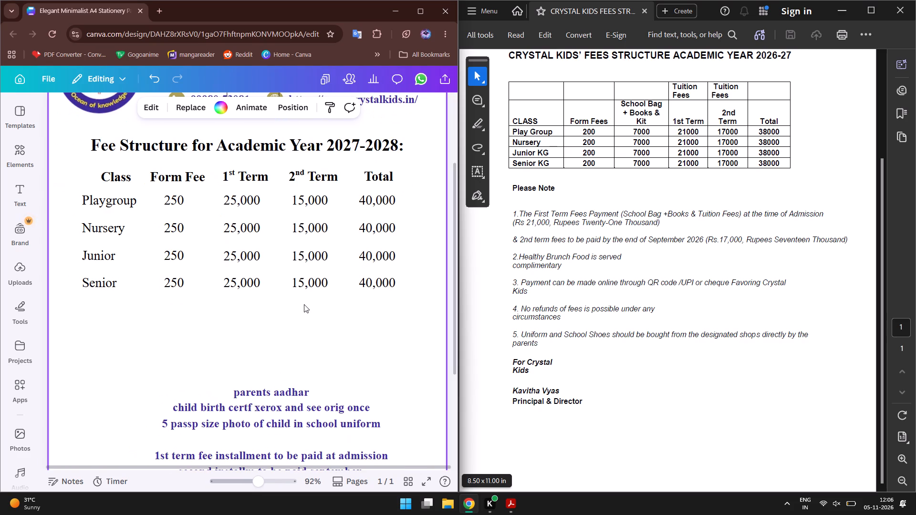
Move the grouped class-name and fee columns slightly right beneath the heading row.
click(257, 228)
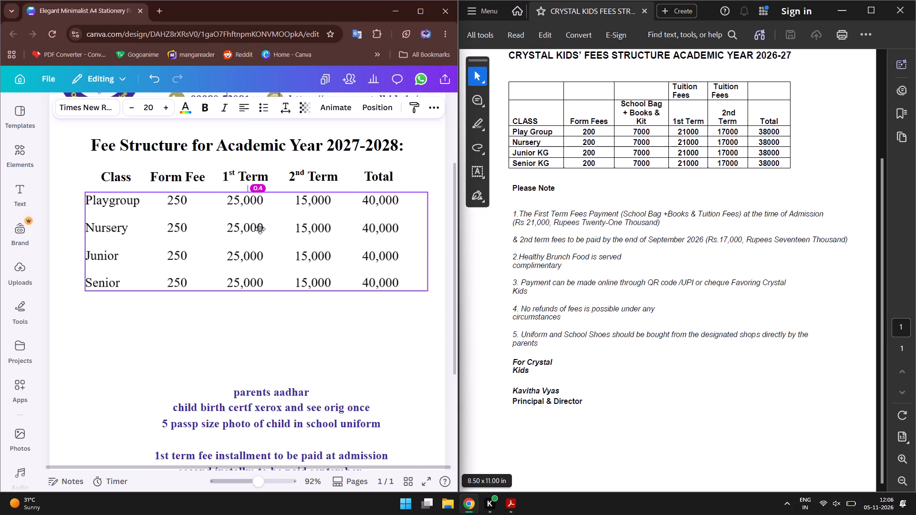
click(285, 303)
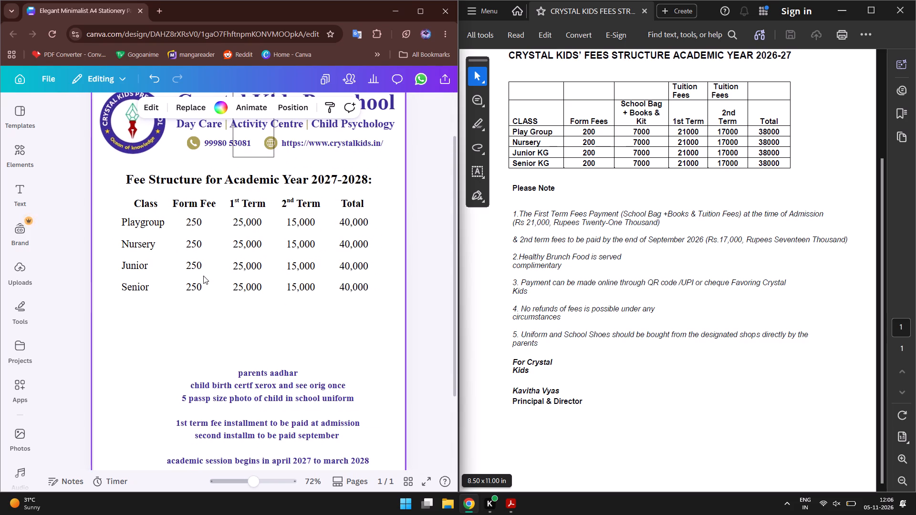
Ungroup the class-name and fee columns and centre-align the text of the four class names, Playgroup to Senior.
click(144, 241)
click(203, 191)
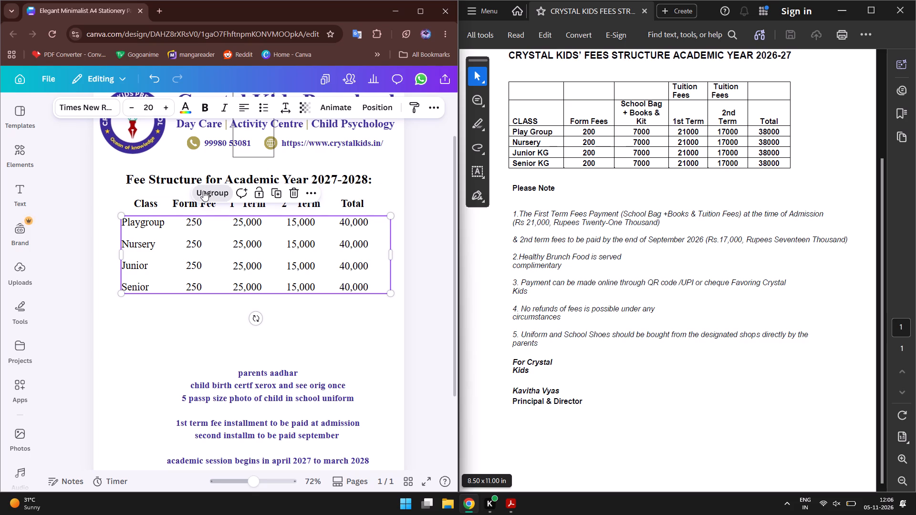
click(158, 321)
drag(142, 299, 140, 287)
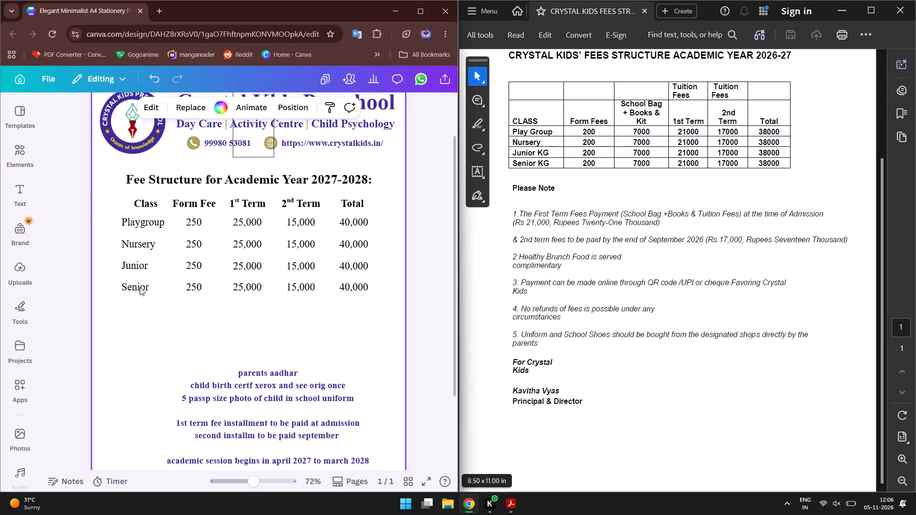
drag(140, 287, 137, 222)
click(233, 103)
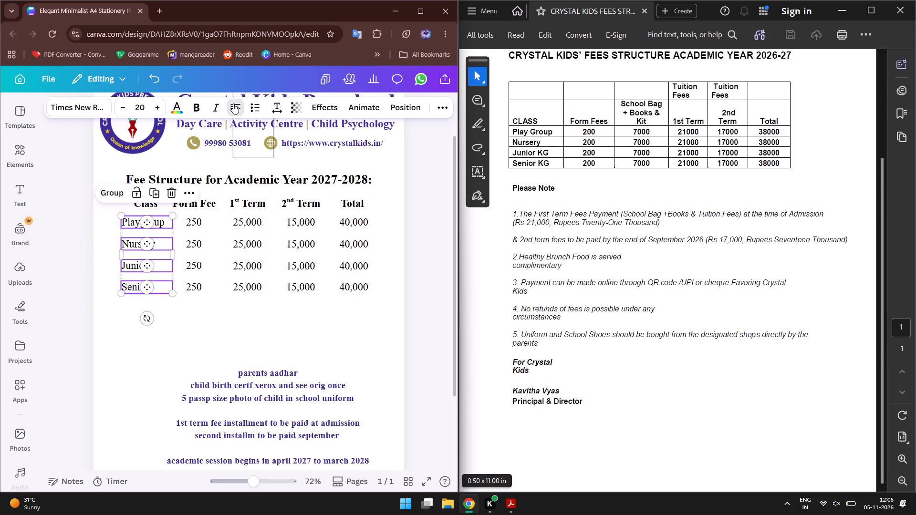
click(214, 350)
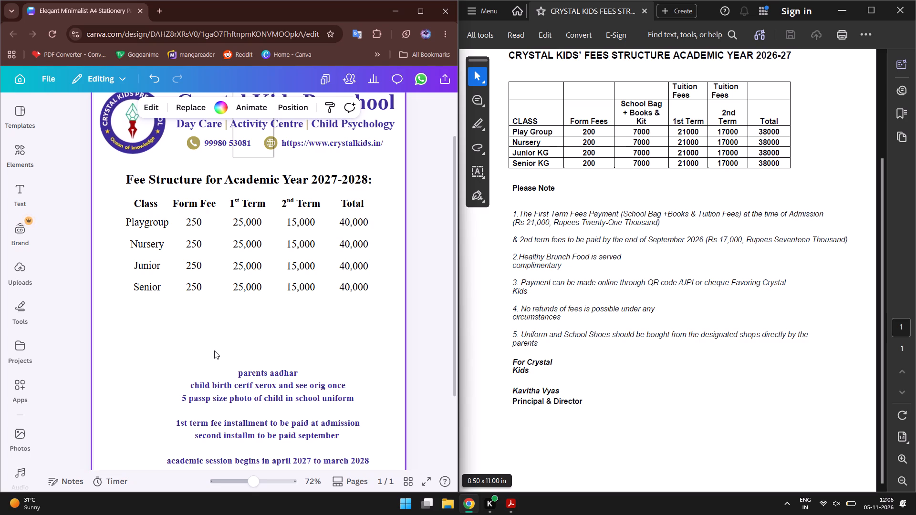
Ungroup the heading row and move the Class heading slightly left, level with the other headings.
drag(153, 301, 146, 263)
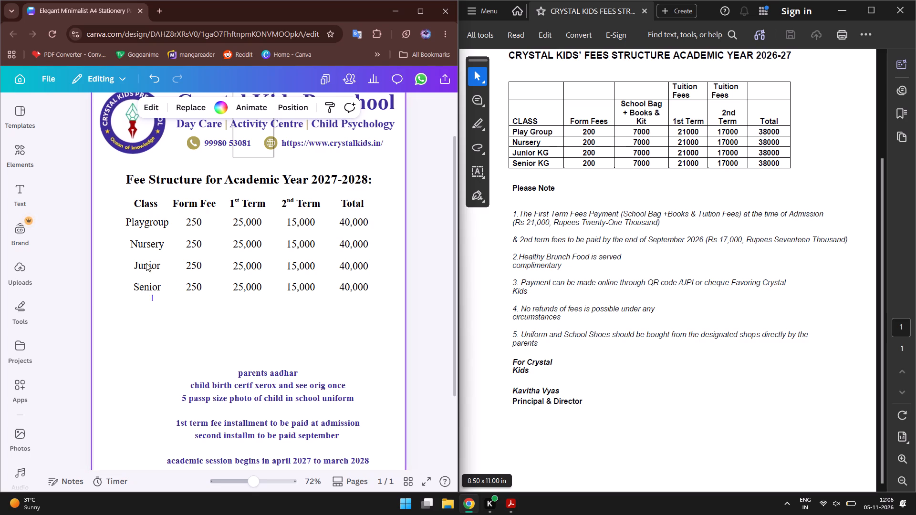
drag(146, 263, 144, 198)
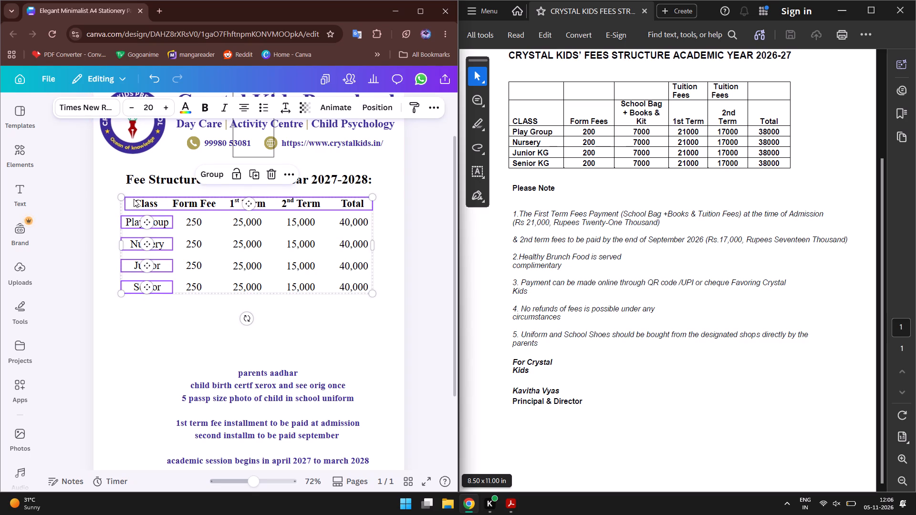
click(134, 199)
click(106, 192)
click(141, 204)
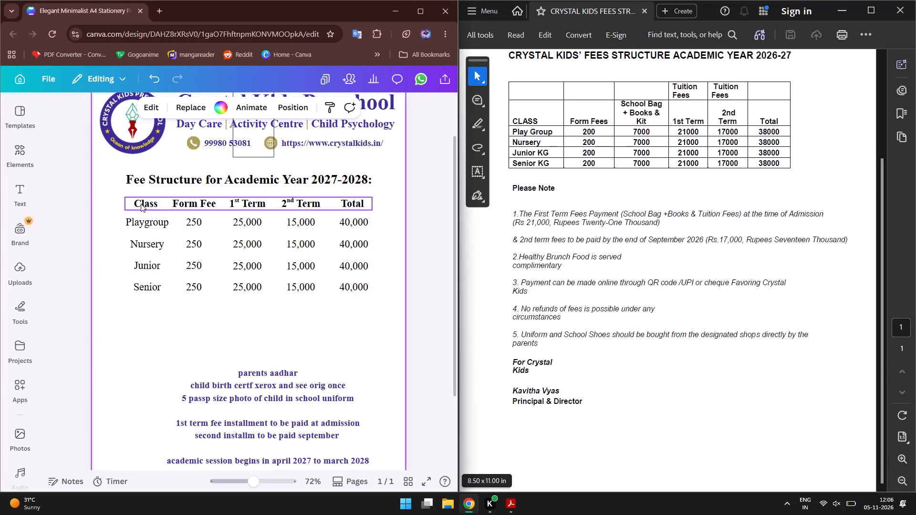
click(208, 171)
click(186, 310)
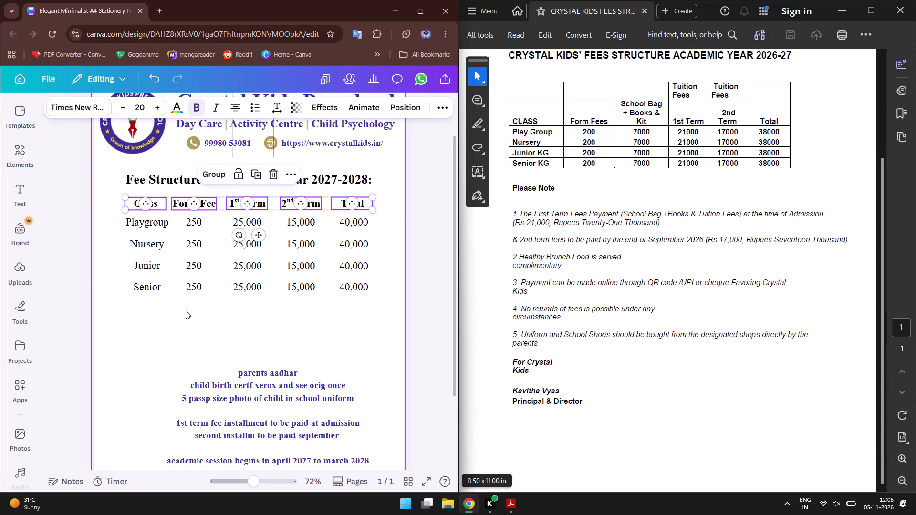
click(154, 207)
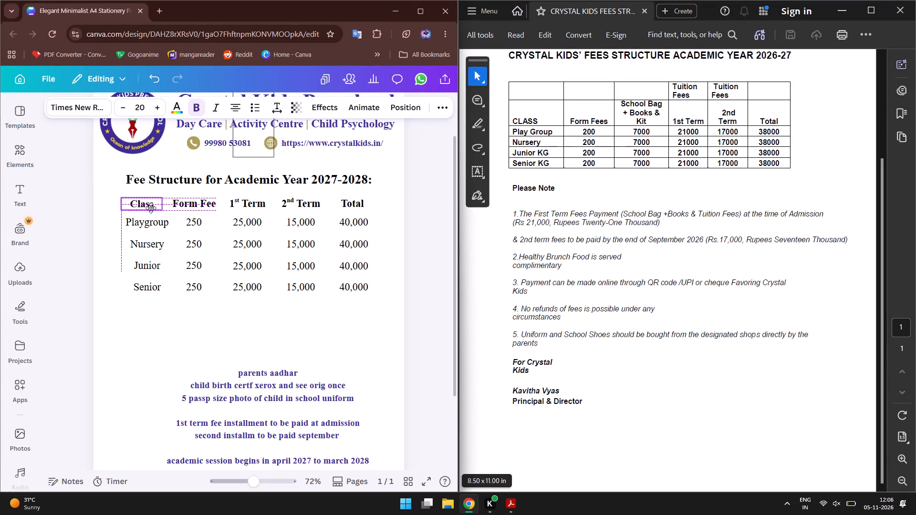
click(154, 303)
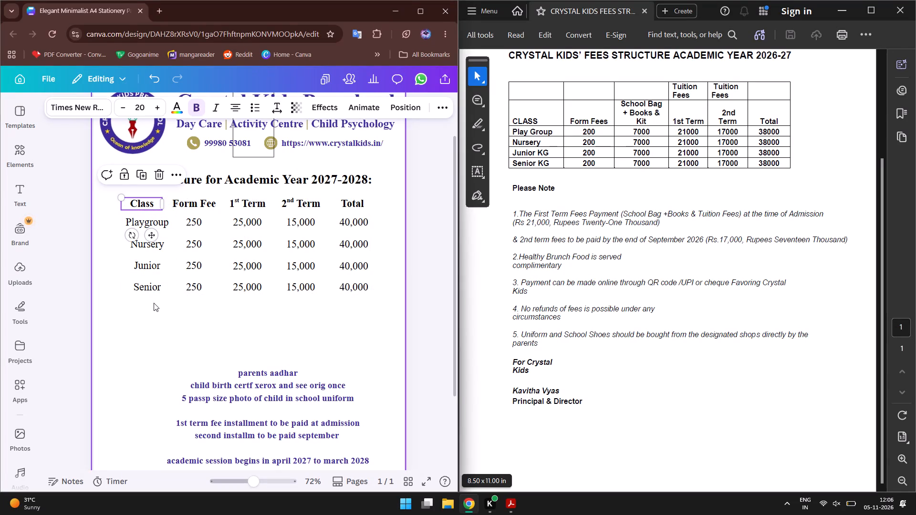
Group the four class names and move them slightly left to centre them beneath the Class heading.
drag(154, 303, 138, 223)
click(113, 187)
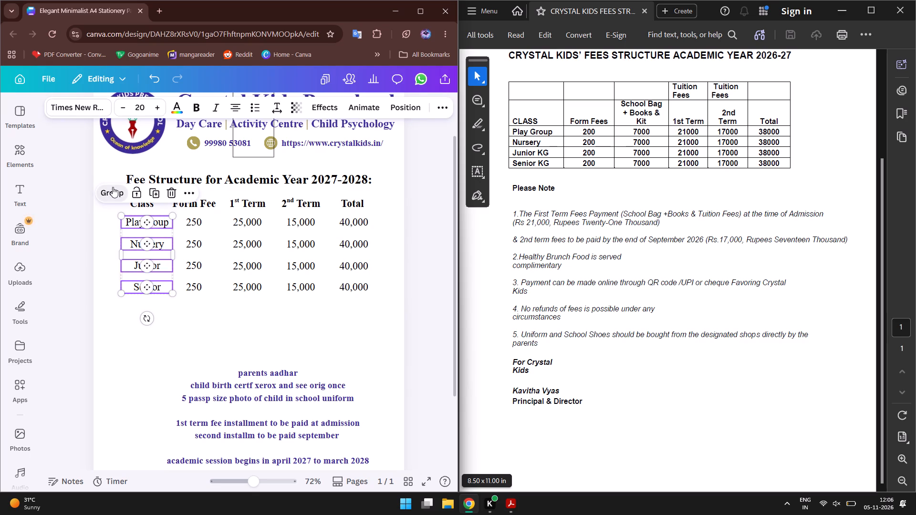
drag(147, 246, 140, 247)
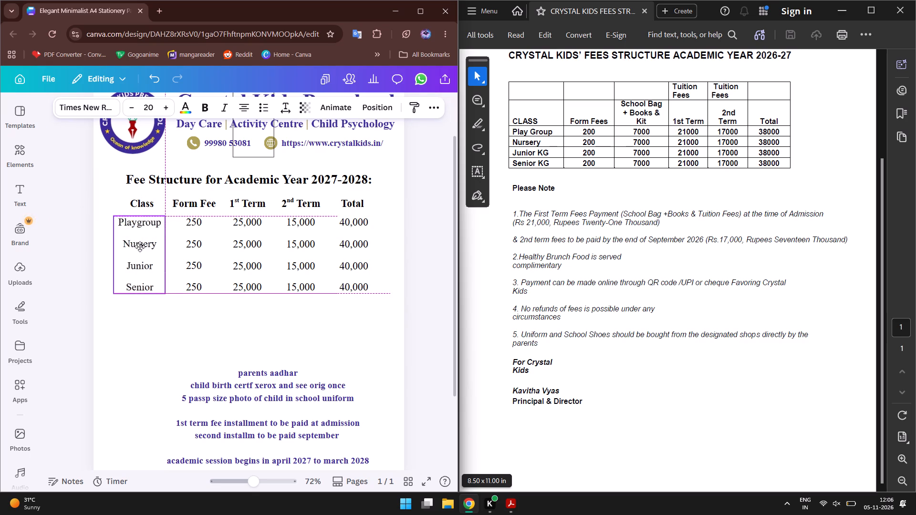
drag(140, 247, 143, 246)
click(196, 355)
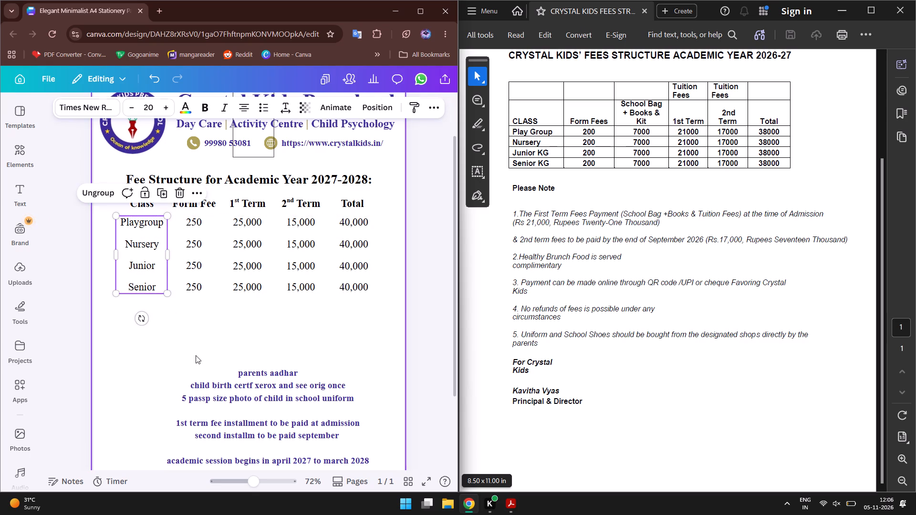
Group the headings, class names and fee columns into one table and place it slightly lower and further right, centred beneath the title.
drag(363, 318, 227, 247)
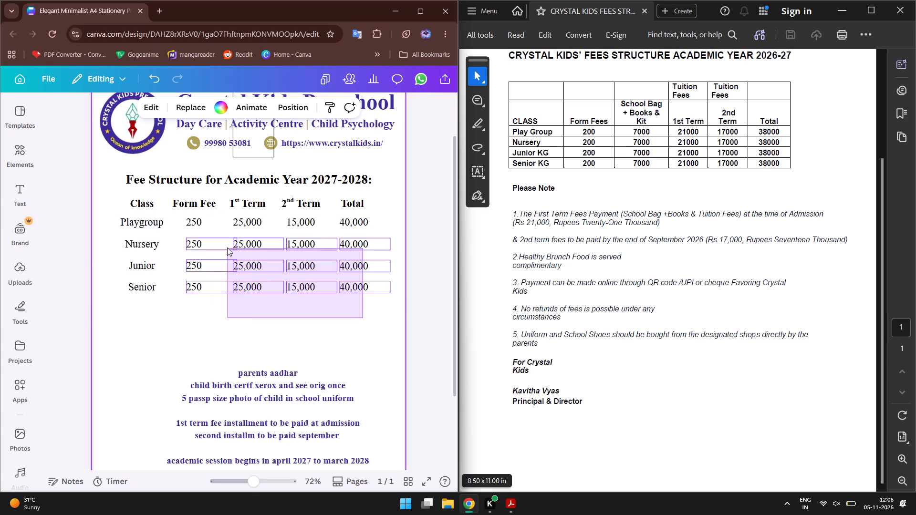
drag(227, 247, 153, 202)
click(226, 177)
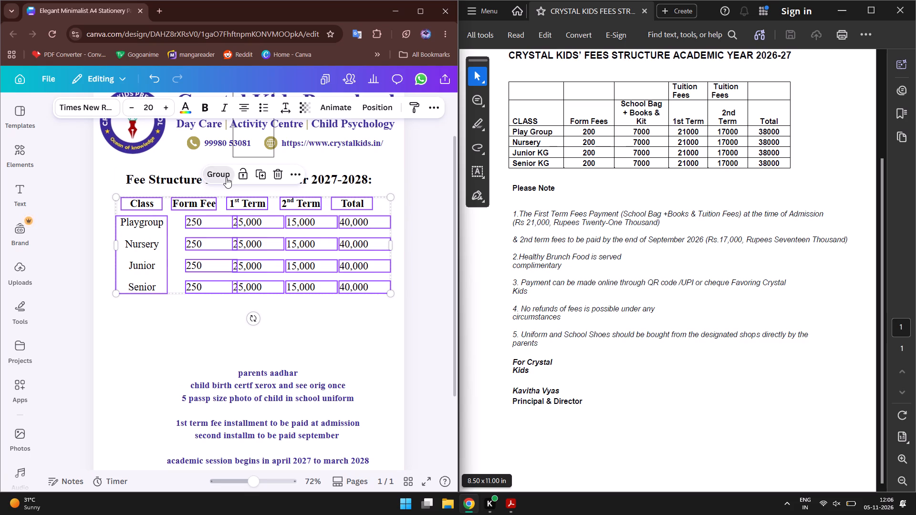
drag(245, 251, 253, 250)
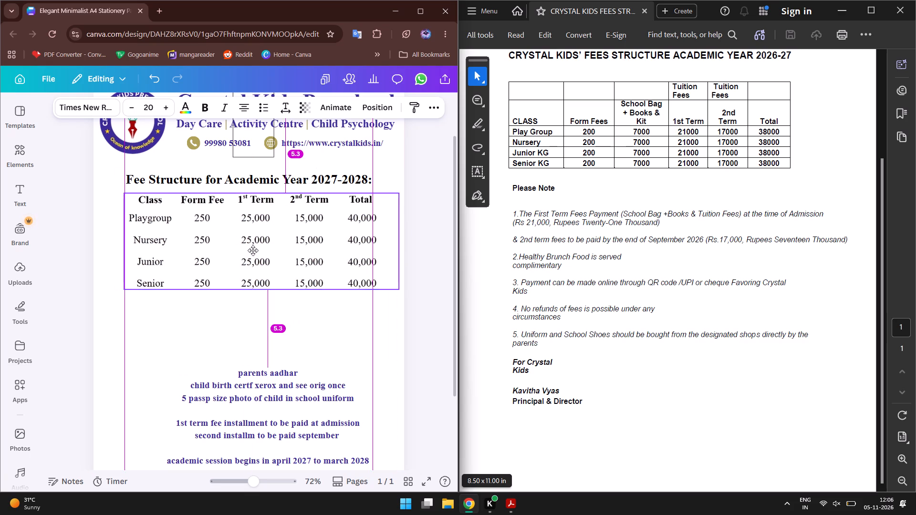
drag(253, 250, 239, 253)
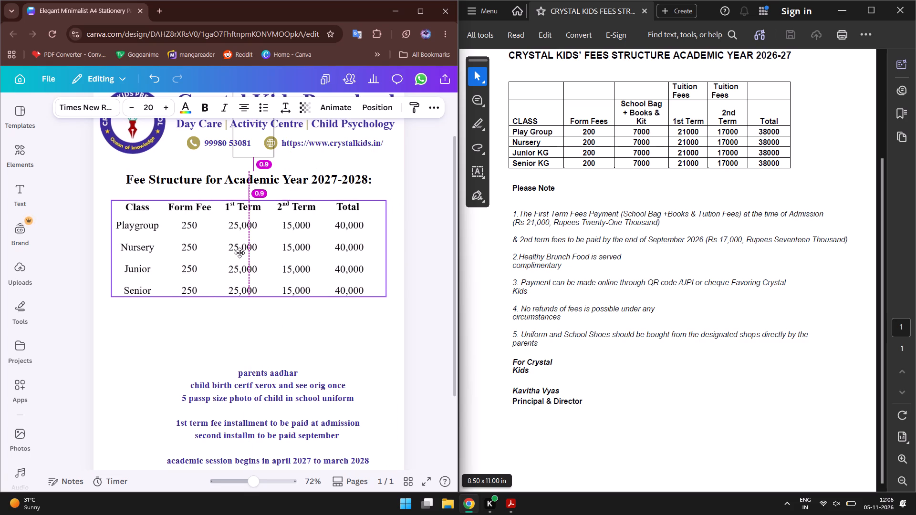
drag(239, 253, 241, 253)
click(219, 336)
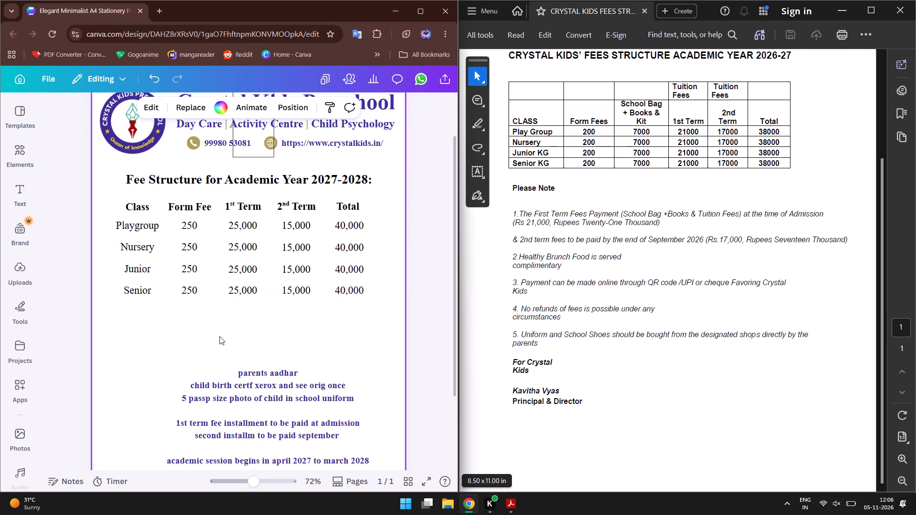
click(432, 325)
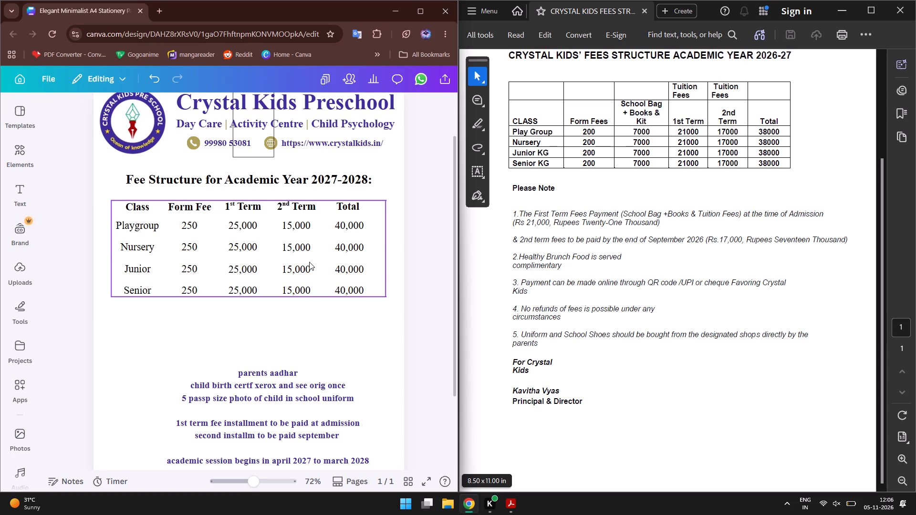
drag(309, 262, 317, 259)
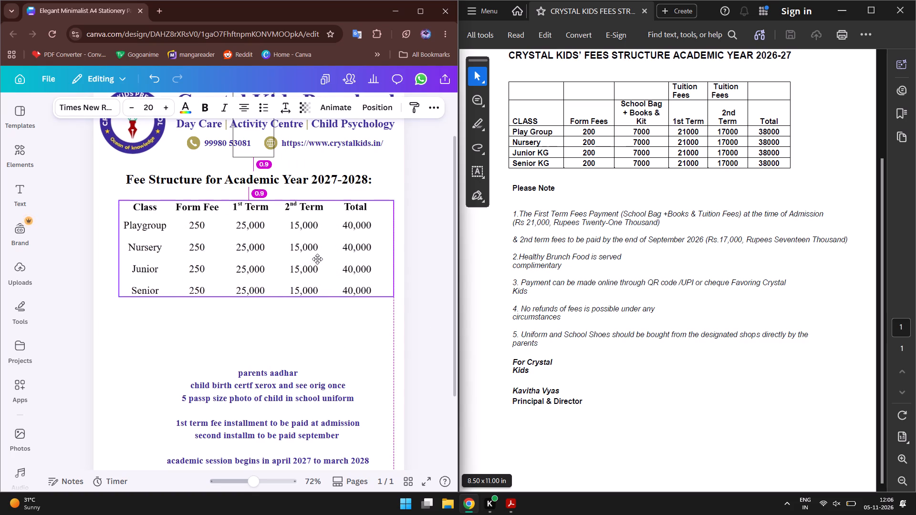
drag(317, 259, 314, 259)
click(447, 371)
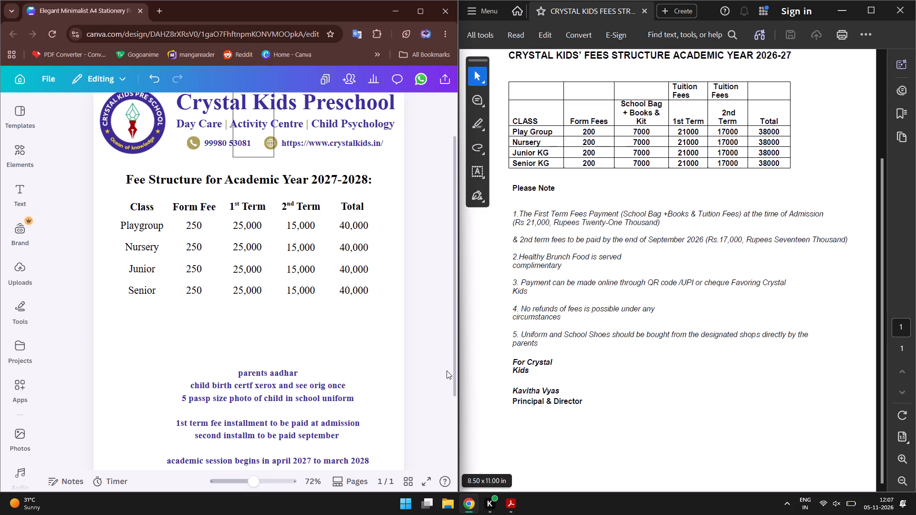
click(312, 270)
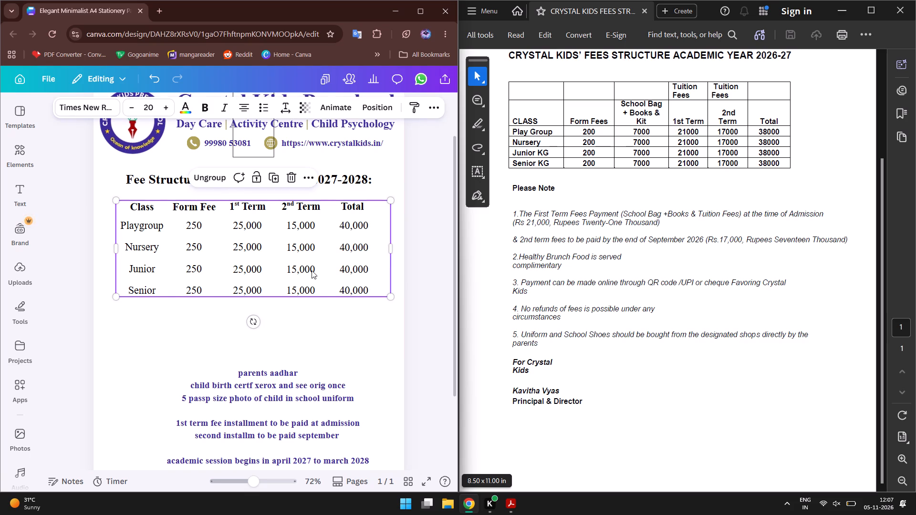
click(421, 309)
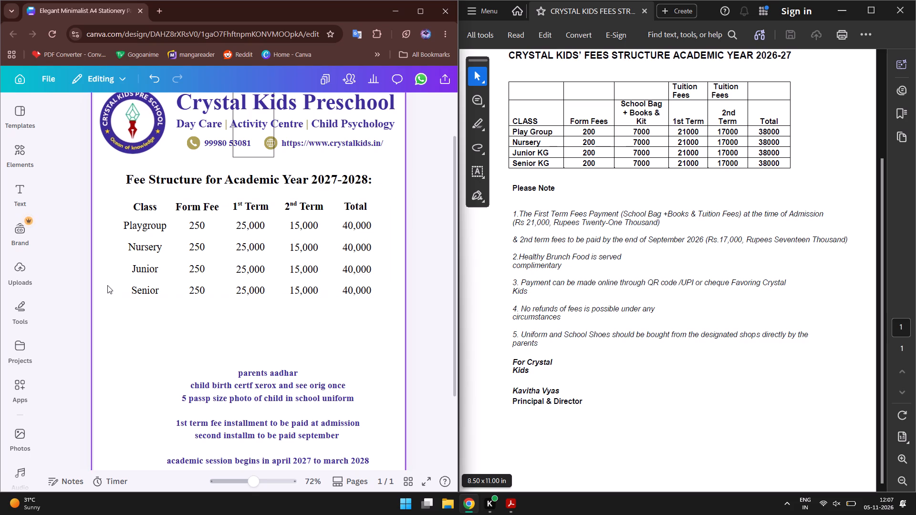
Ungroup the whole table and group only the five column headings, Class to Total, into one row.
click(172, 208)
click(218, 178)
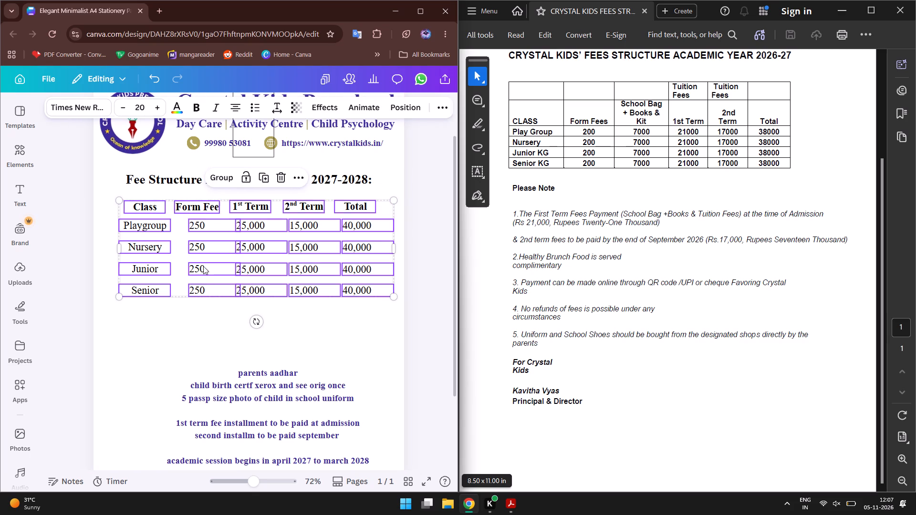
click(203, 332)
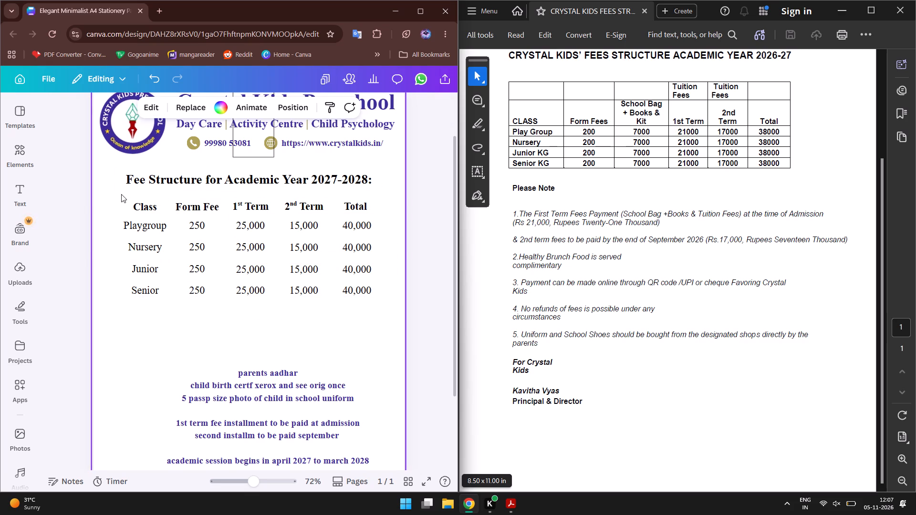
drag(121, 194, 327, 205)
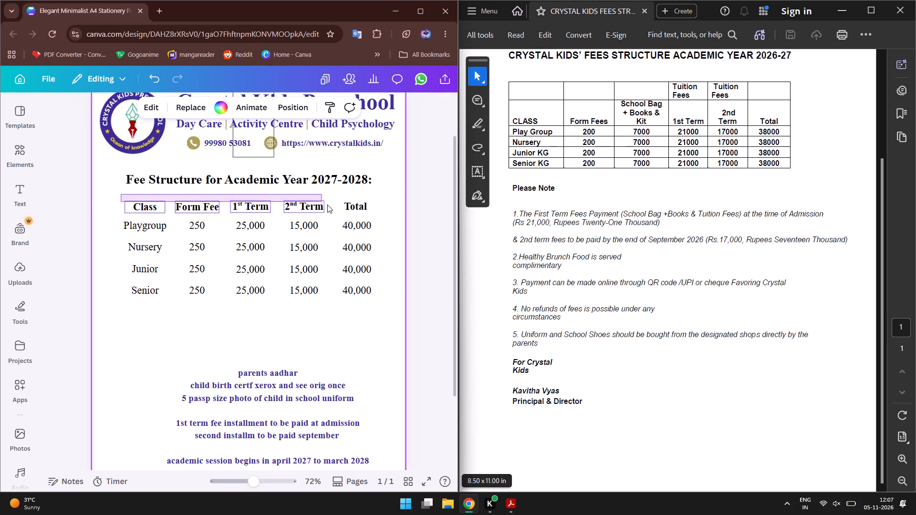
drag(327, 205, 354, 211)
click(203, 179)
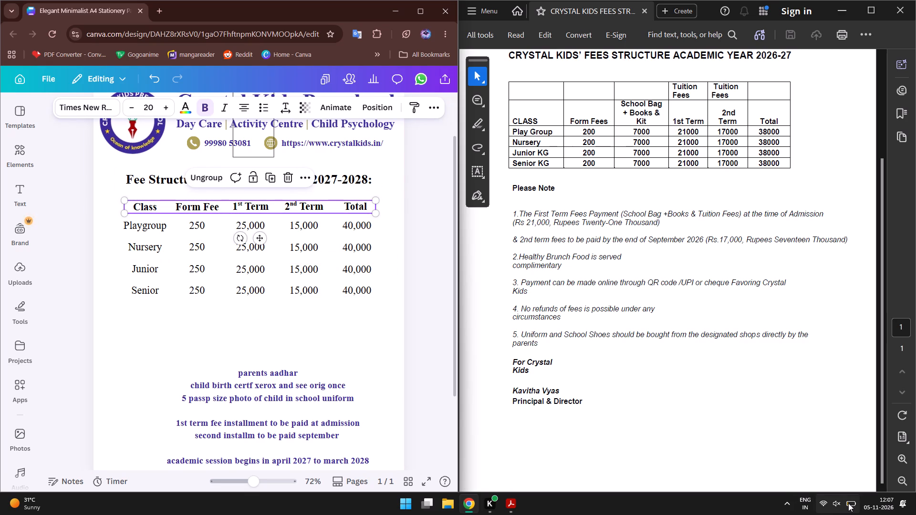
Close the 2026-27 fees structure PDF window and maximise the browser window holding the letterhead design.
click(896, 1)
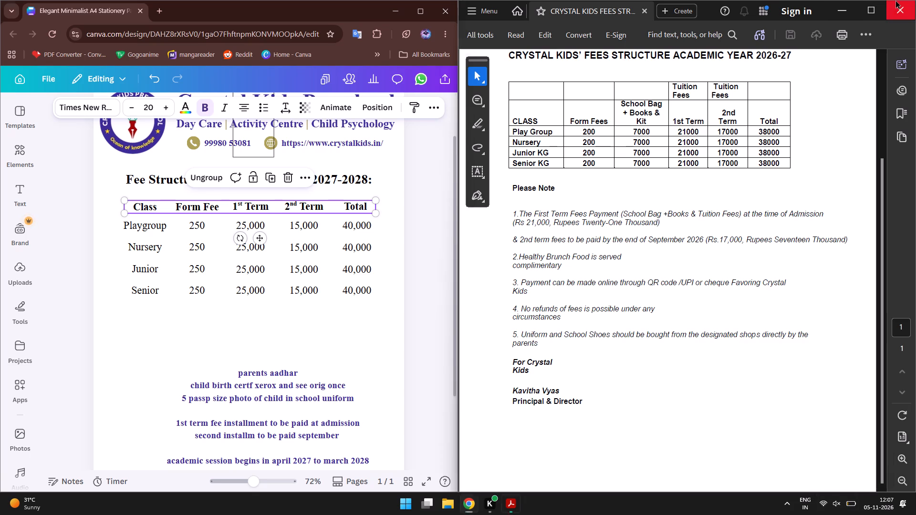
click(414, 11)
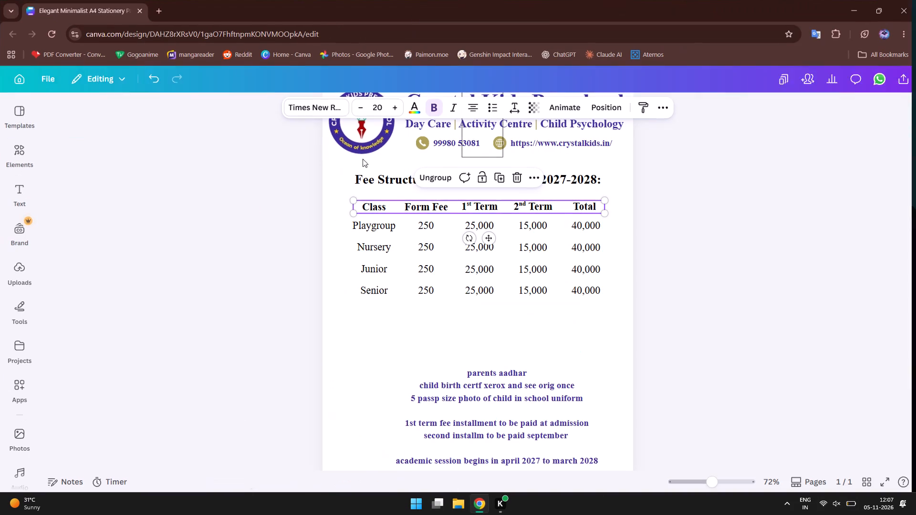
click(312, 218)
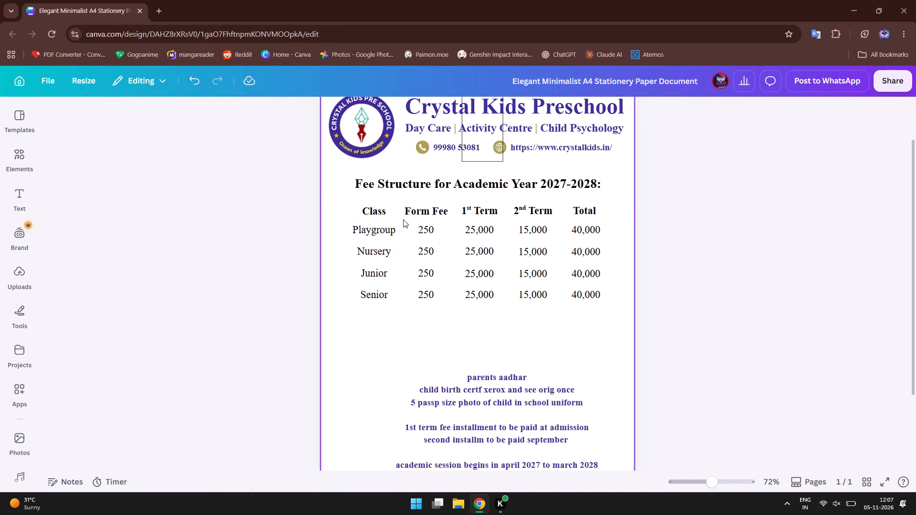
Move the grouped column heading row slightly up towards the fee structure title and centre it horizontally on the page.
click(407, 205)
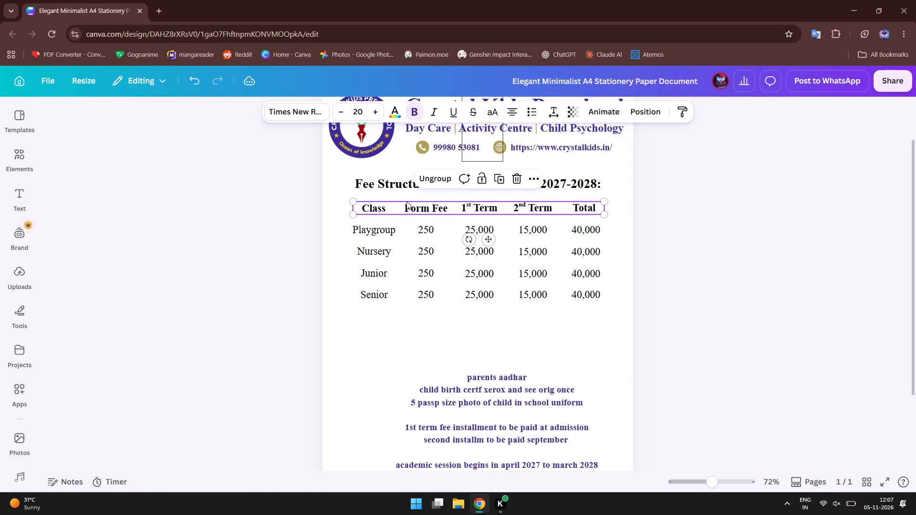
click(406, 201)
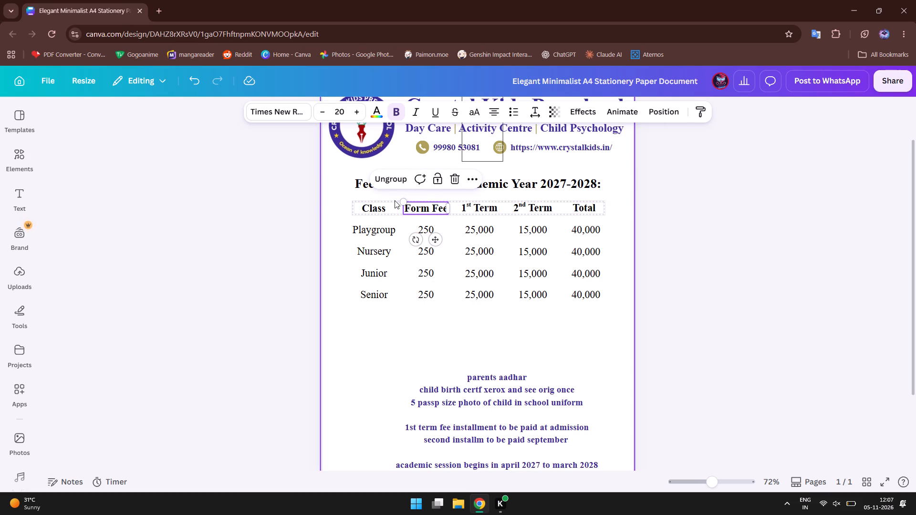
click(395, 200)
click(417, 206)
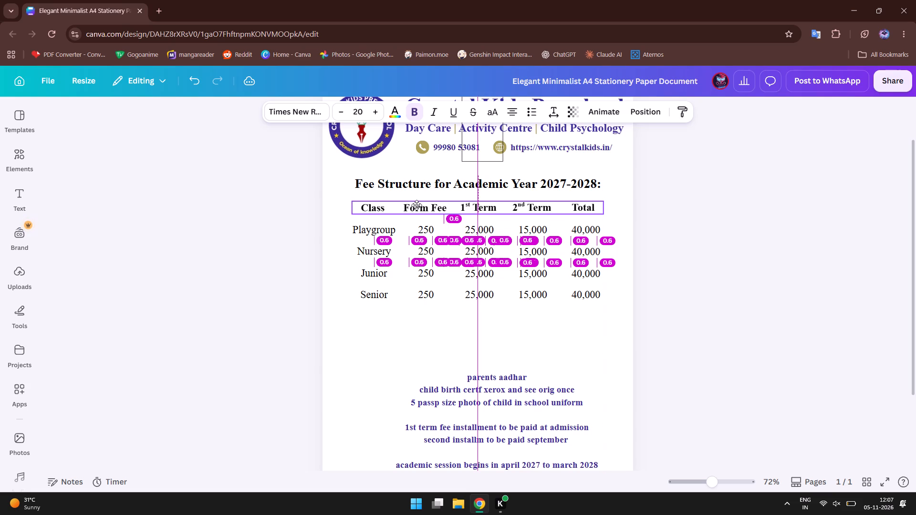
click(406, 346)
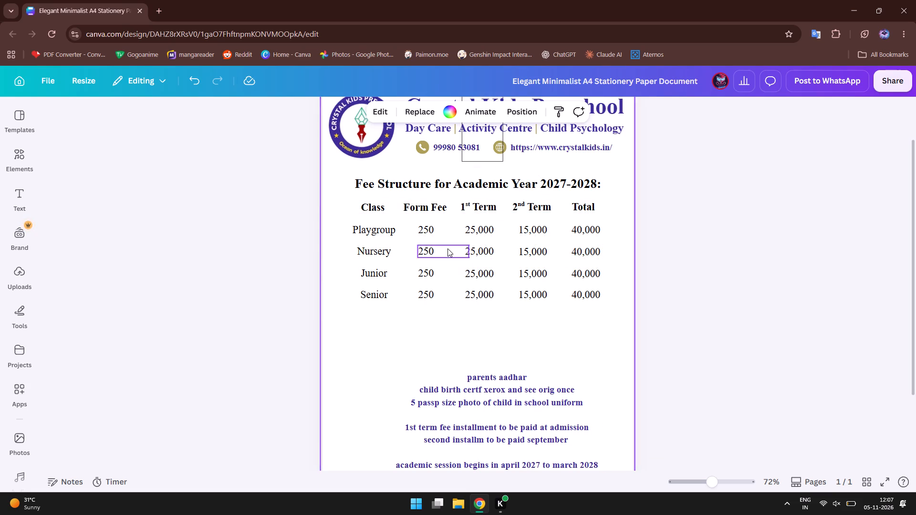
click(479, 213)
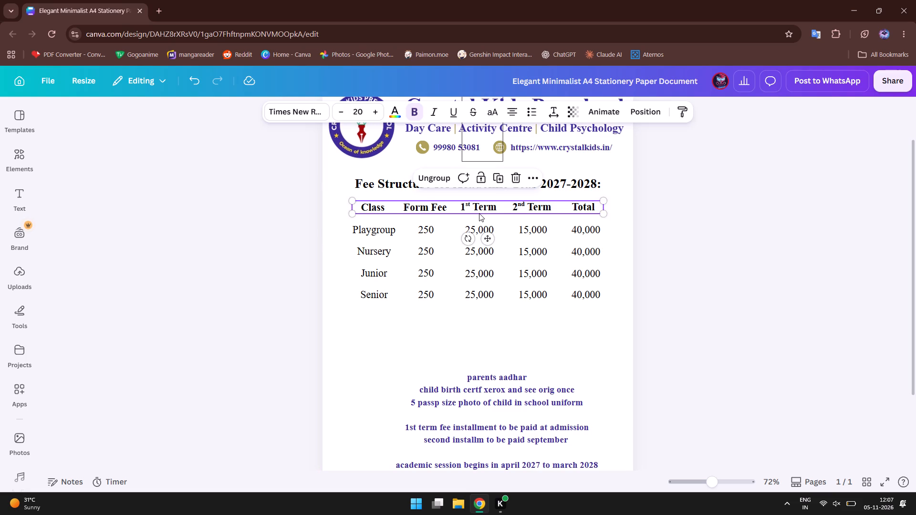
click(438, 330)
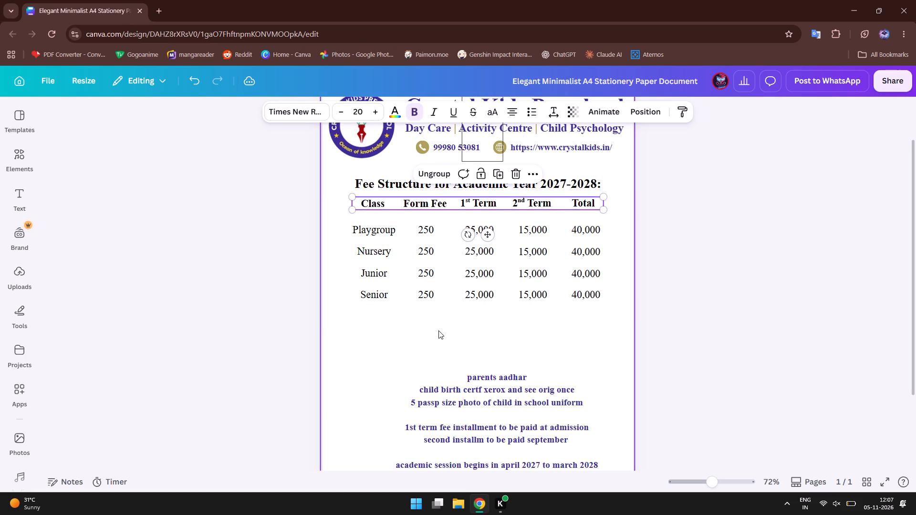
click(461, 207)
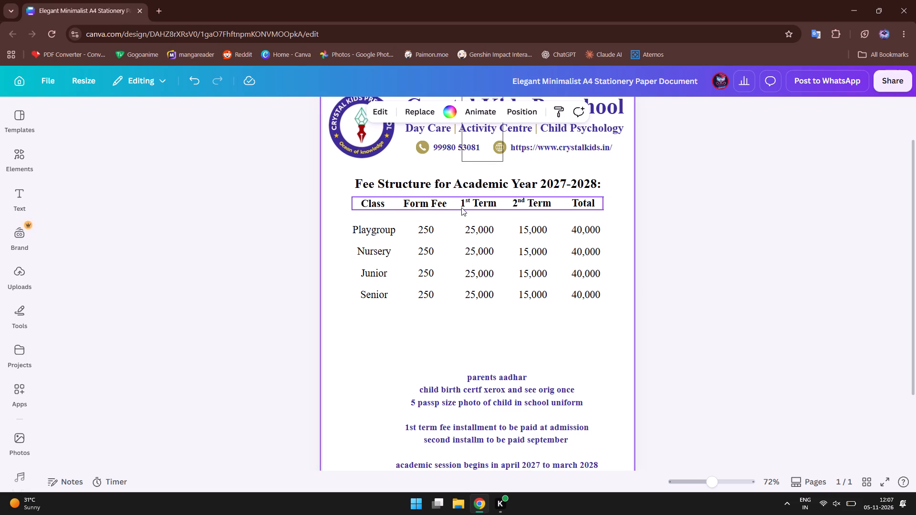
click(461, 209)
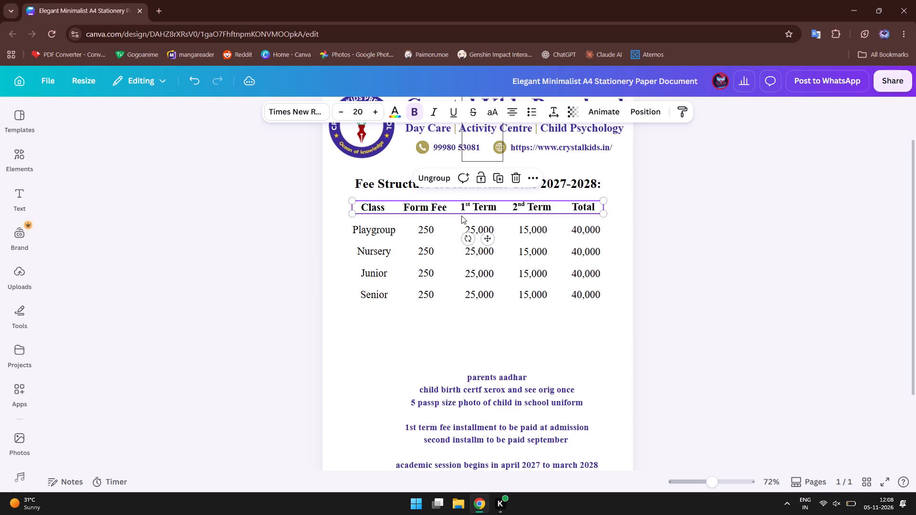
click(458, 347)
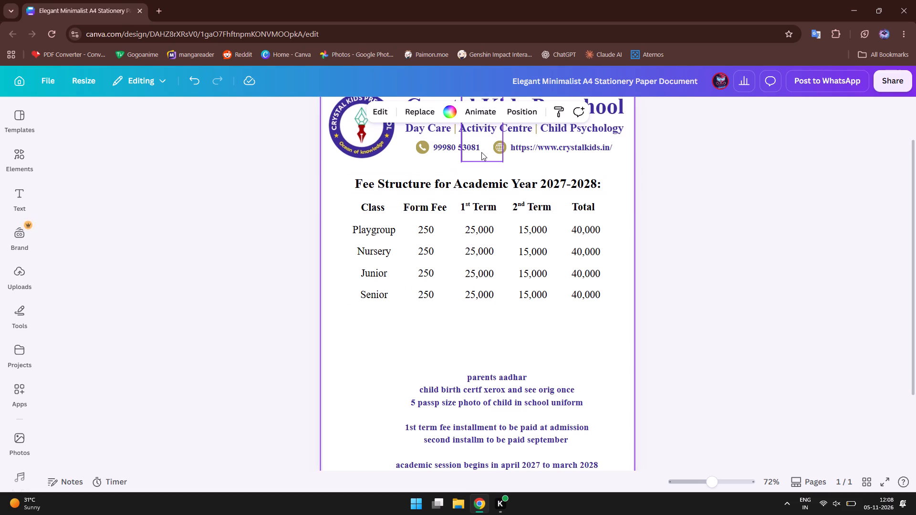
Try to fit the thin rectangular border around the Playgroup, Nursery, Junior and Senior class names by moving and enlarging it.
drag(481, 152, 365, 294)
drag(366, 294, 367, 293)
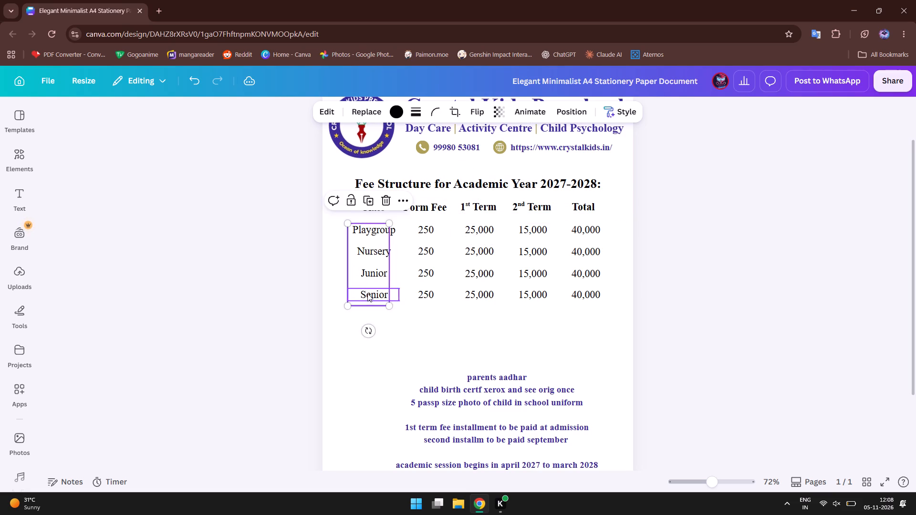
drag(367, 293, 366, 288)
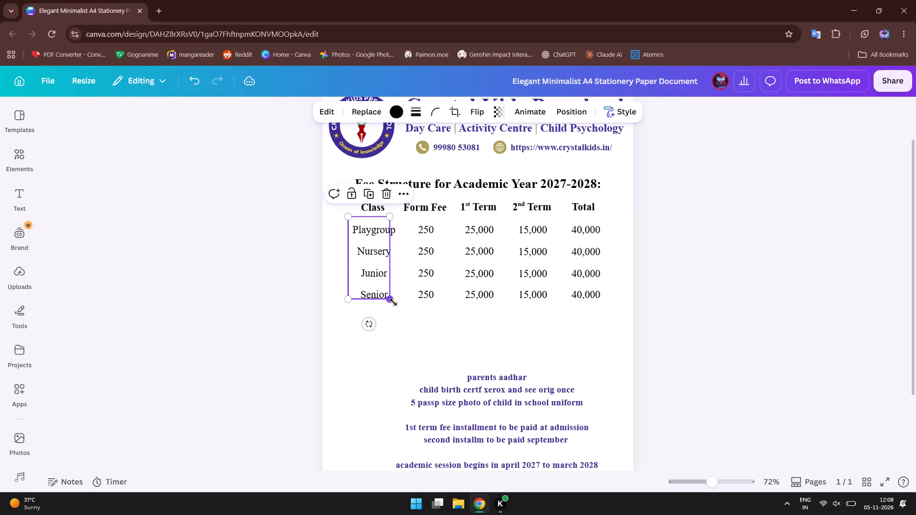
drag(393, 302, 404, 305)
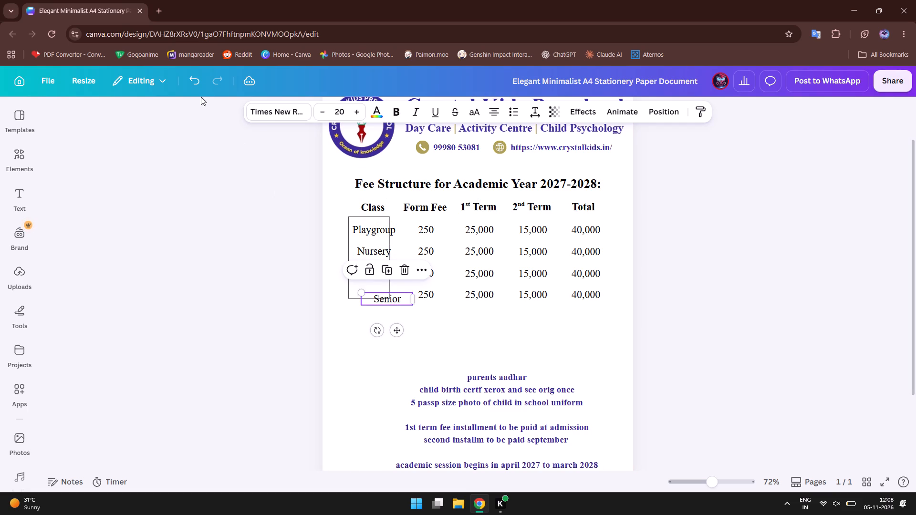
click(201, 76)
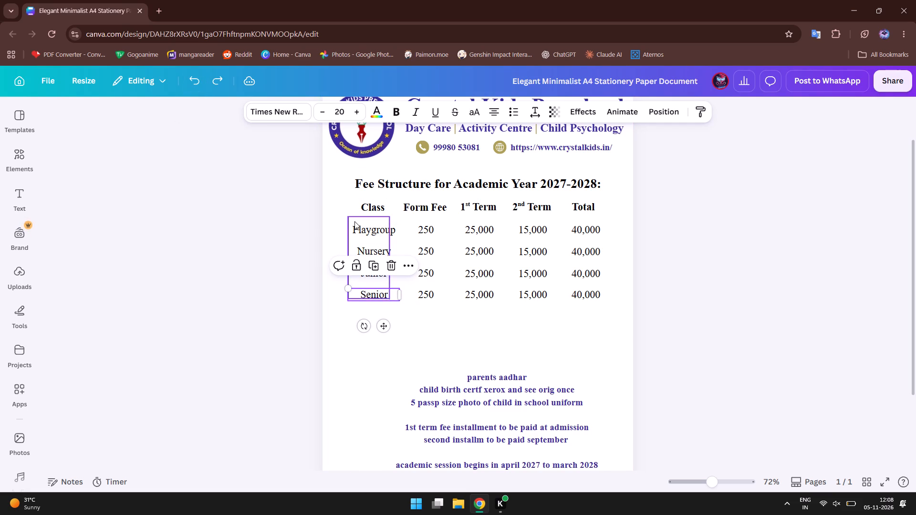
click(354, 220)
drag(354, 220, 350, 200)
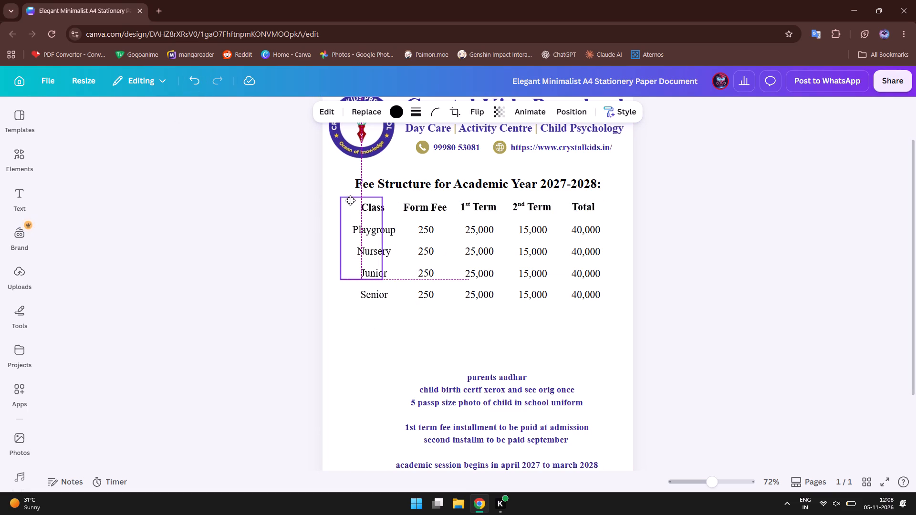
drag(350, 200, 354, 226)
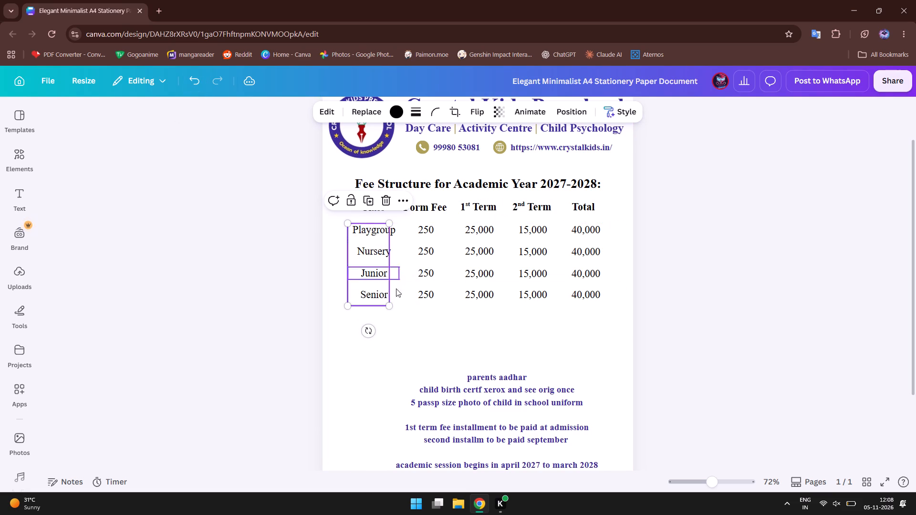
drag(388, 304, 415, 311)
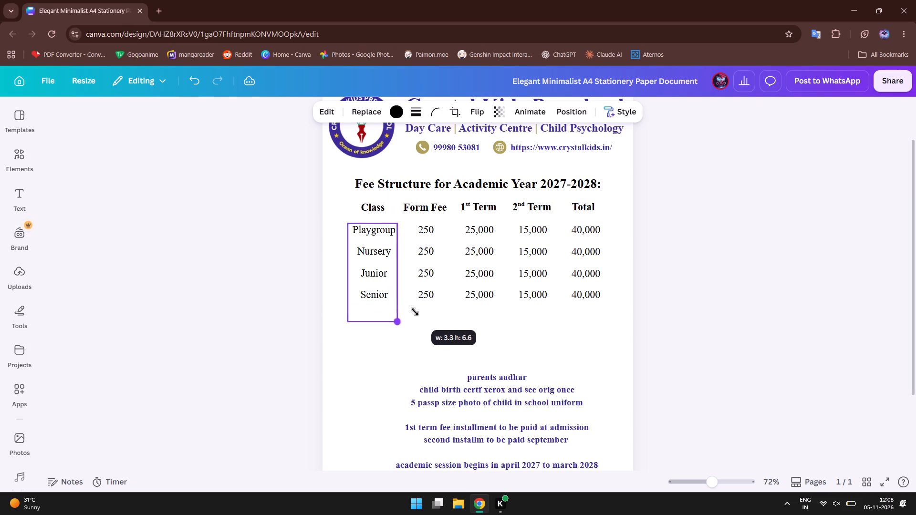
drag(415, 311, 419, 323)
Delete the thin rectangular border from around the class names.
click(397, 198)
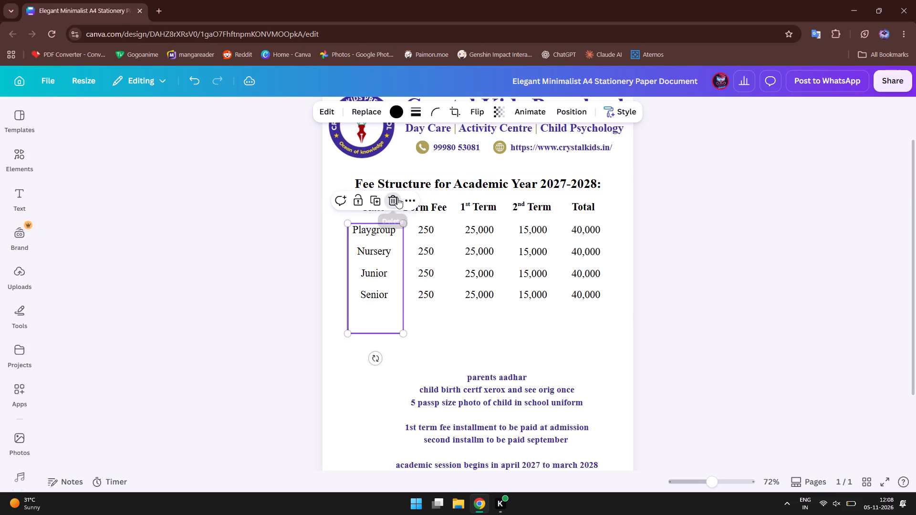
Look through the rectangle border graphics, search the elements for "shapes" and browse all the shape results.
click(18, 153)
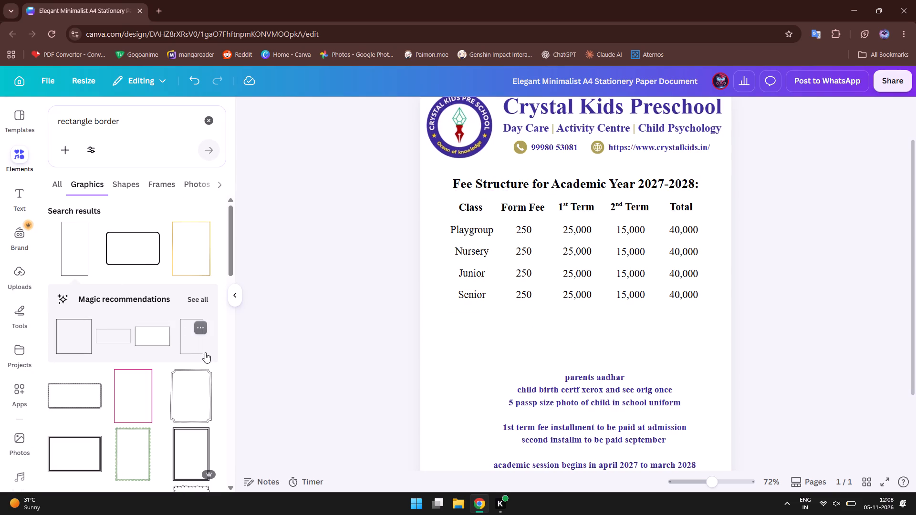
scroll(210, 354, down, 6)
scroll(210, 354, up, 1)
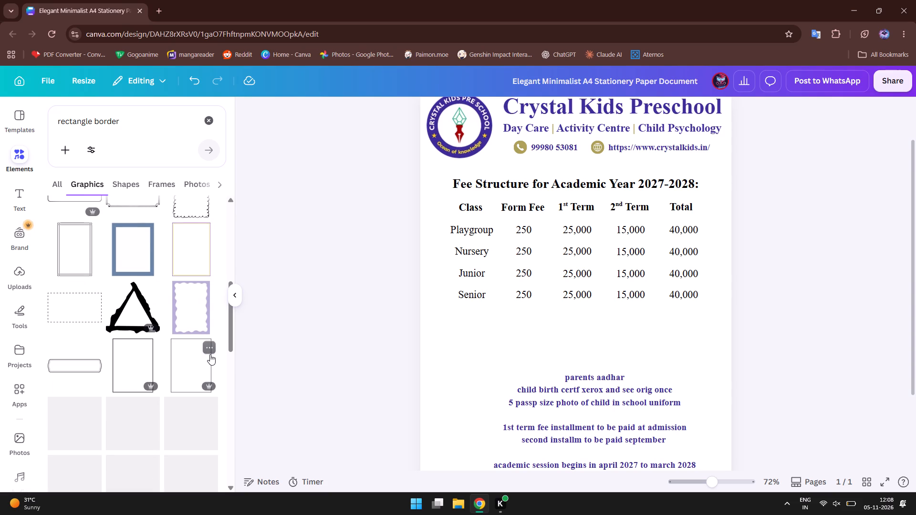
click(204, 119)
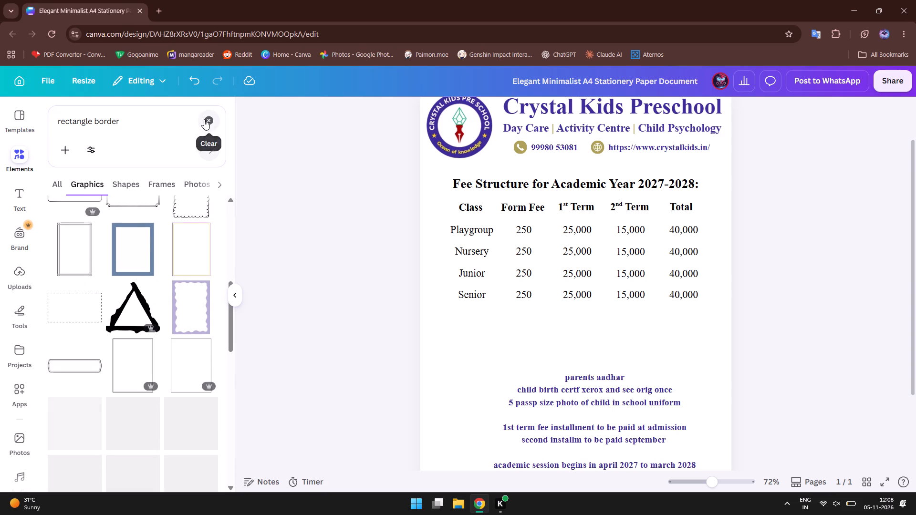
text(shapes)
key(Return)
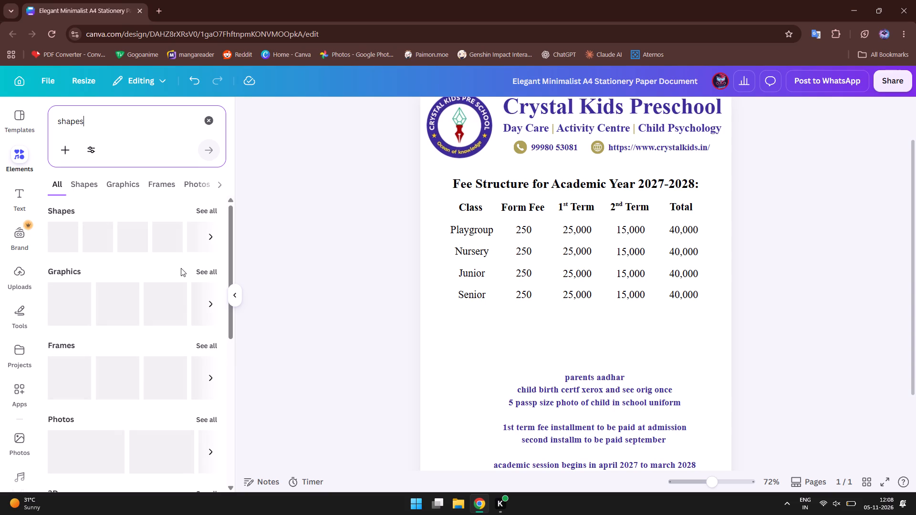
click(208, 215)
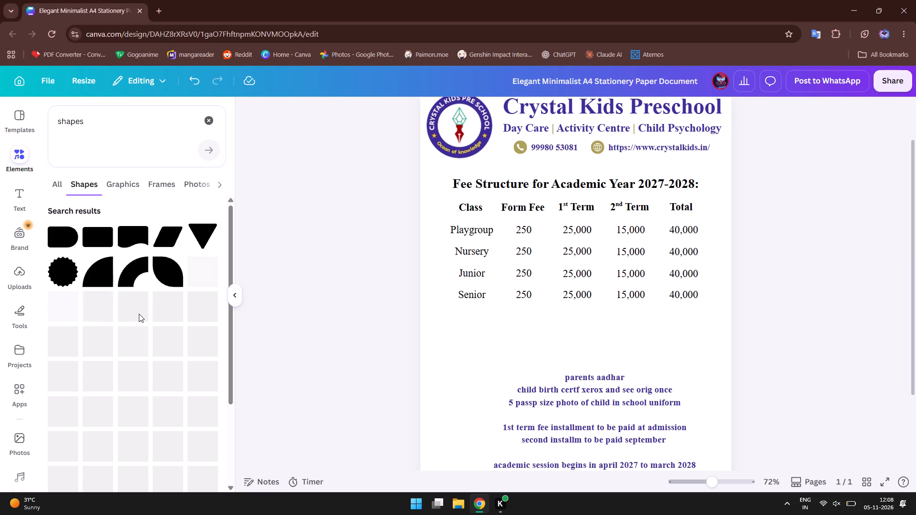
scroll(139, 314, down, 2)
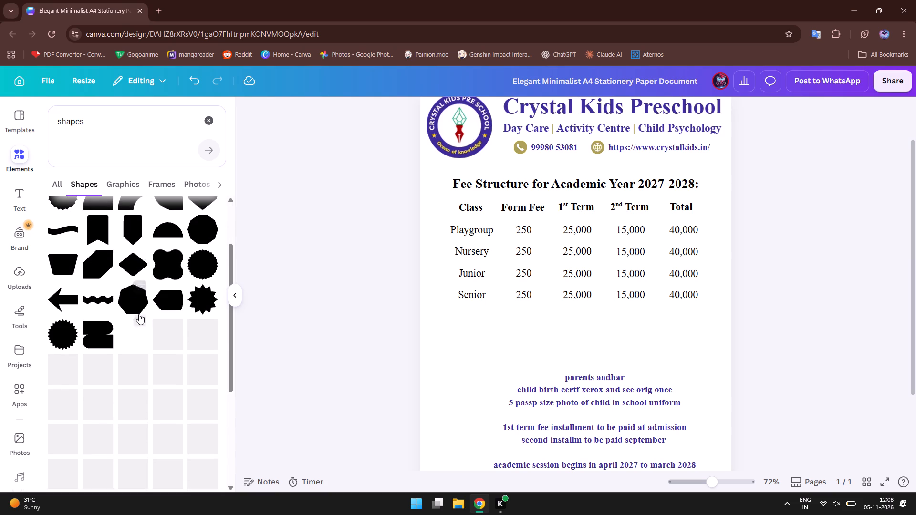
scroll(139, 314, down, 3)
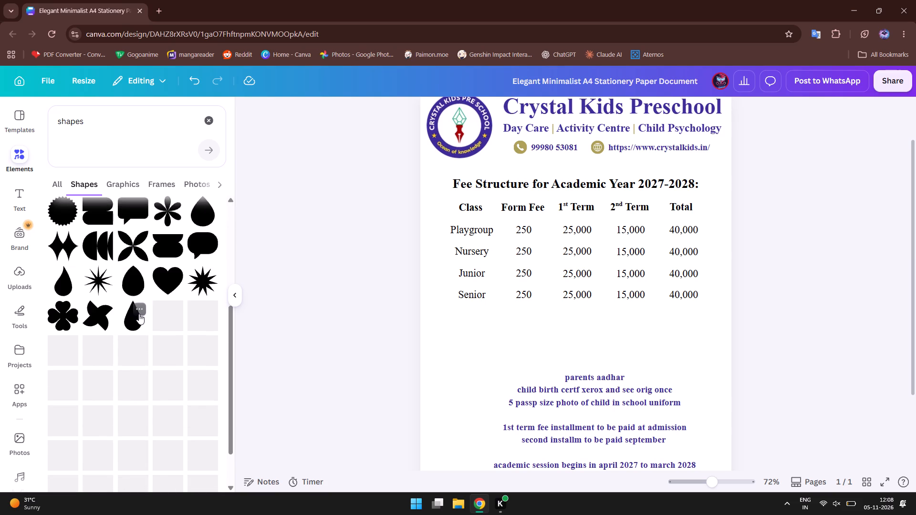
scroll(139, 314, down, 3)
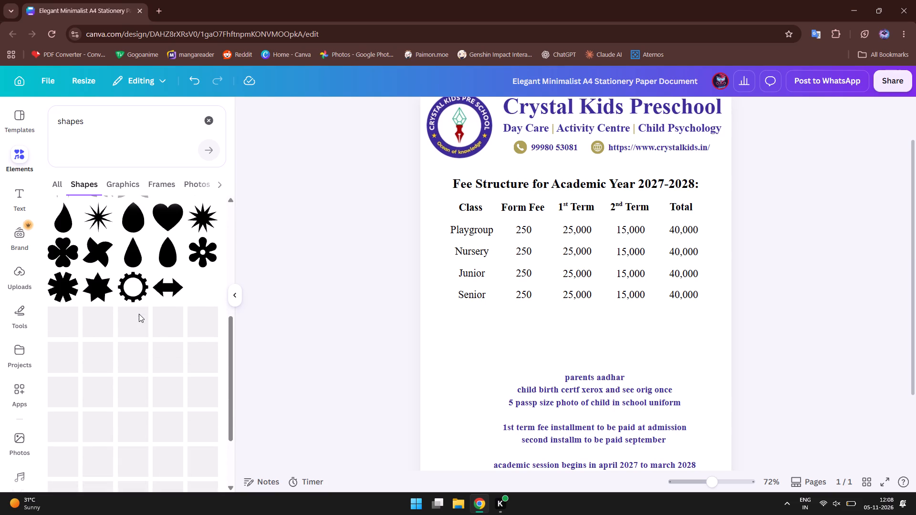
Search the elements for "rectangle".
click(204, 124)
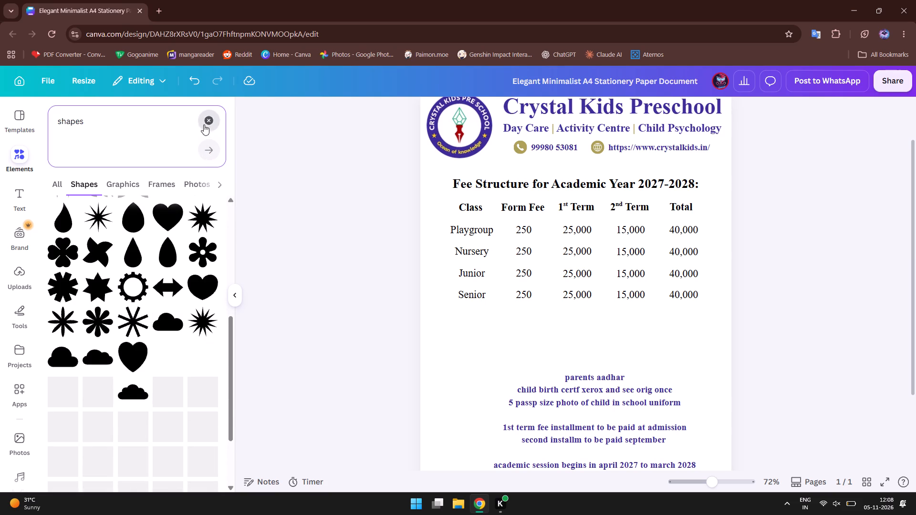
text(rectangle)
key(Return)
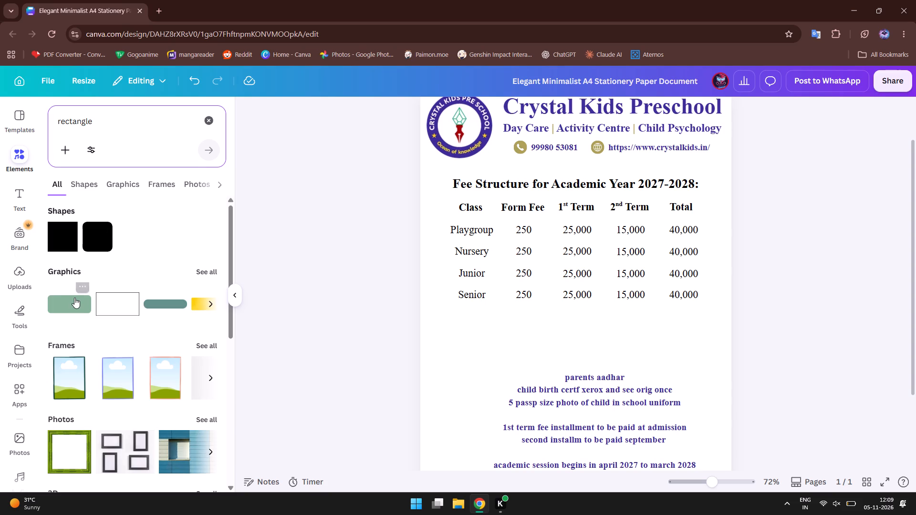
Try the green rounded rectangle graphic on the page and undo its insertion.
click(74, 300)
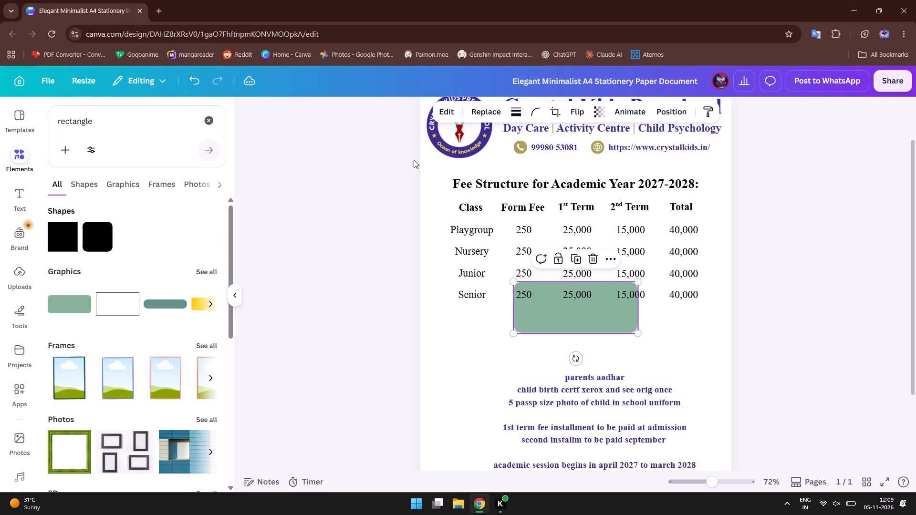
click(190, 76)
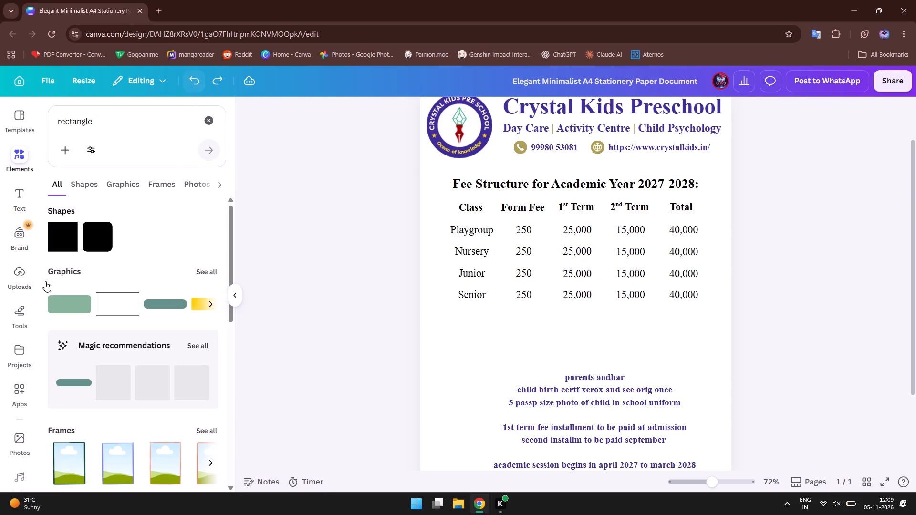
Add the plain square shape and move and resize it to cover only the class names from Playgroup to Senior.
click(57, 237)
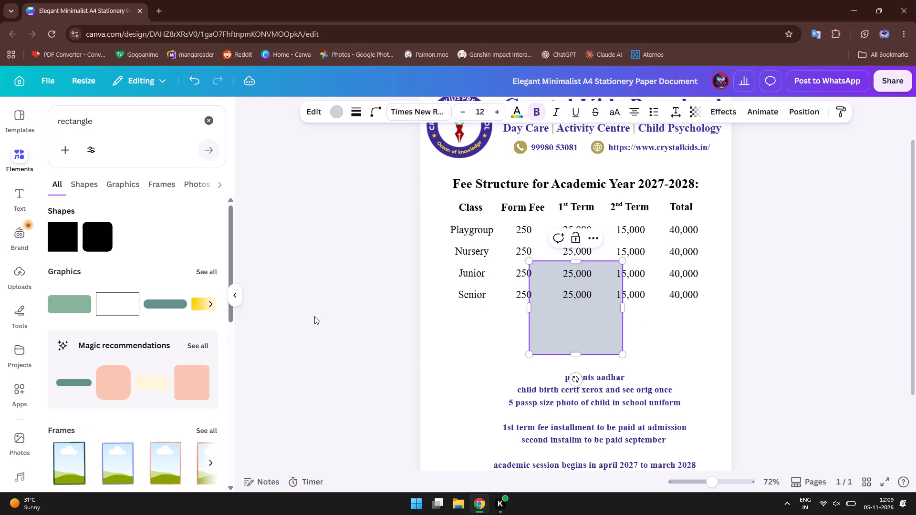
click(511, 370)
drag(558, 342, 455, 280)
drag(476, 293, 479, 304)
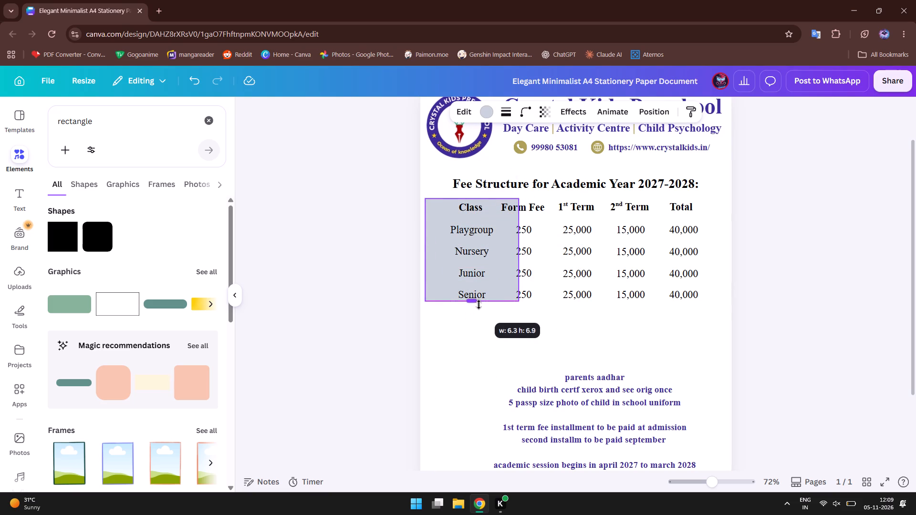
drag(479, 304, 479, 307)
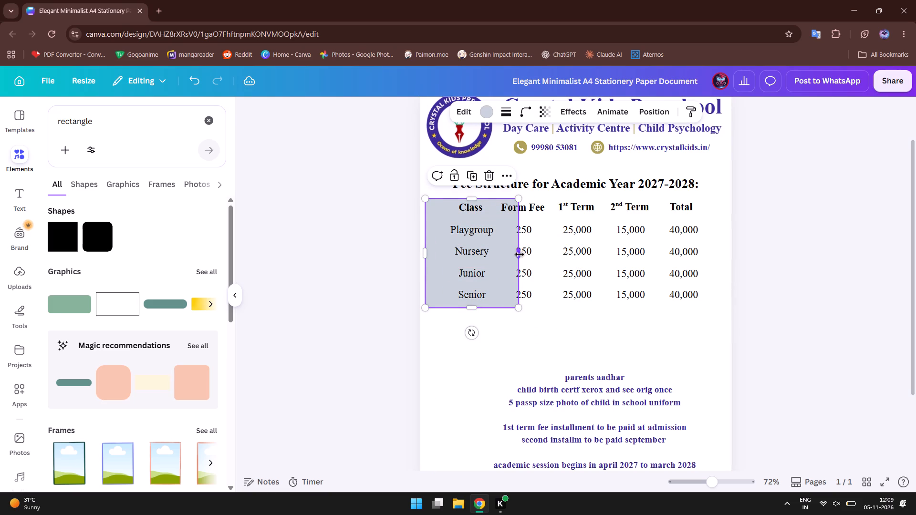
drag(520, 254, 498, 255)
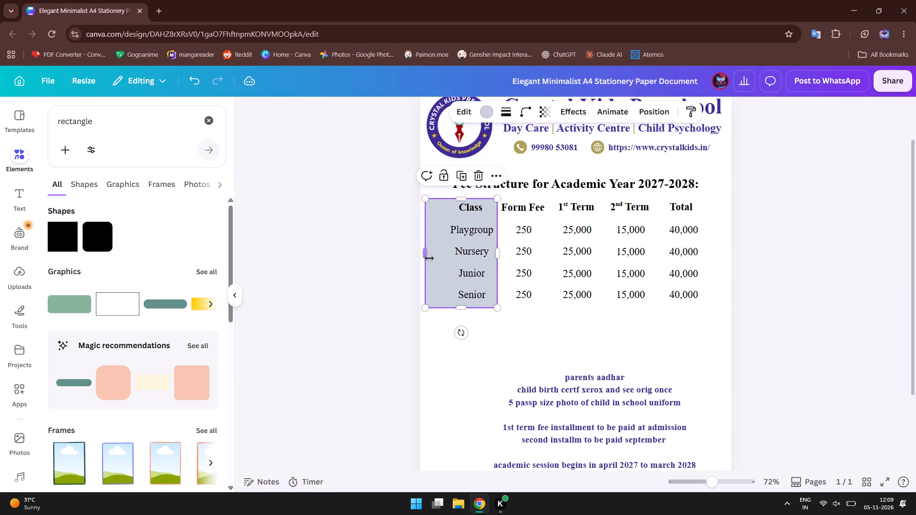
drag(425, 256, 444, 258)
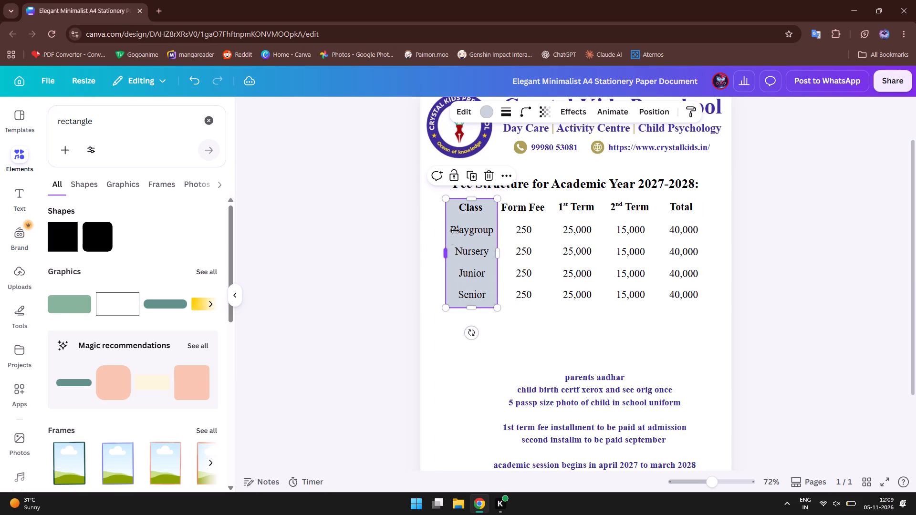
drag(472, 197, 476, 219)
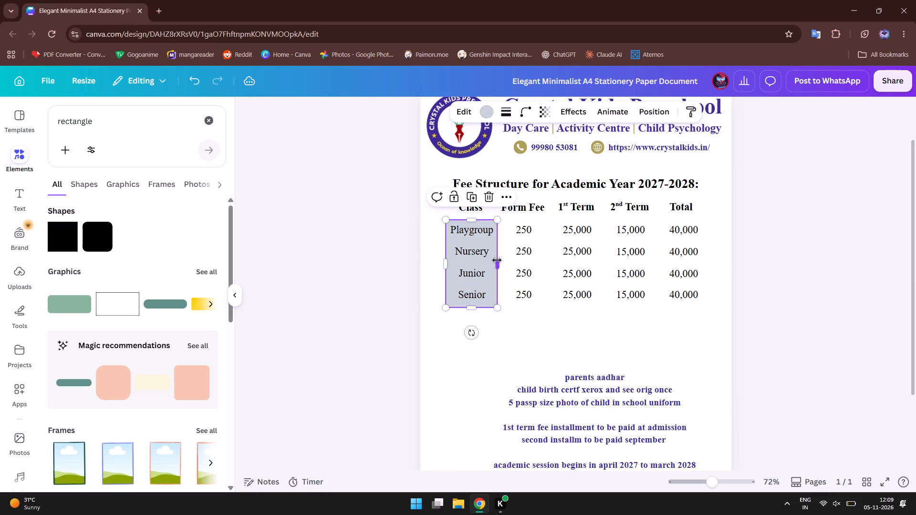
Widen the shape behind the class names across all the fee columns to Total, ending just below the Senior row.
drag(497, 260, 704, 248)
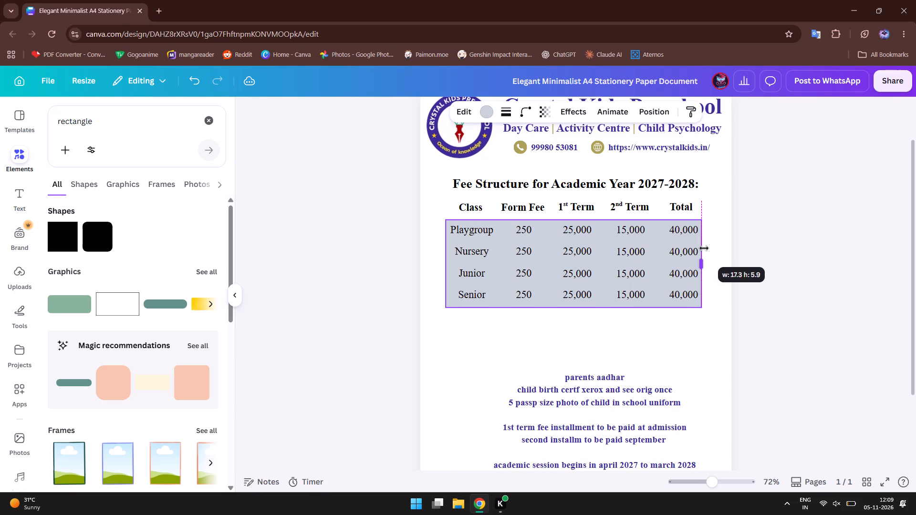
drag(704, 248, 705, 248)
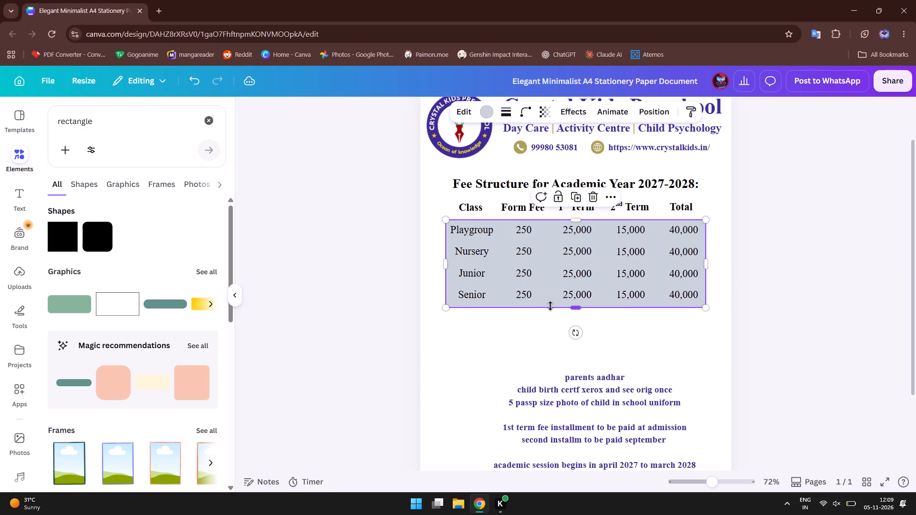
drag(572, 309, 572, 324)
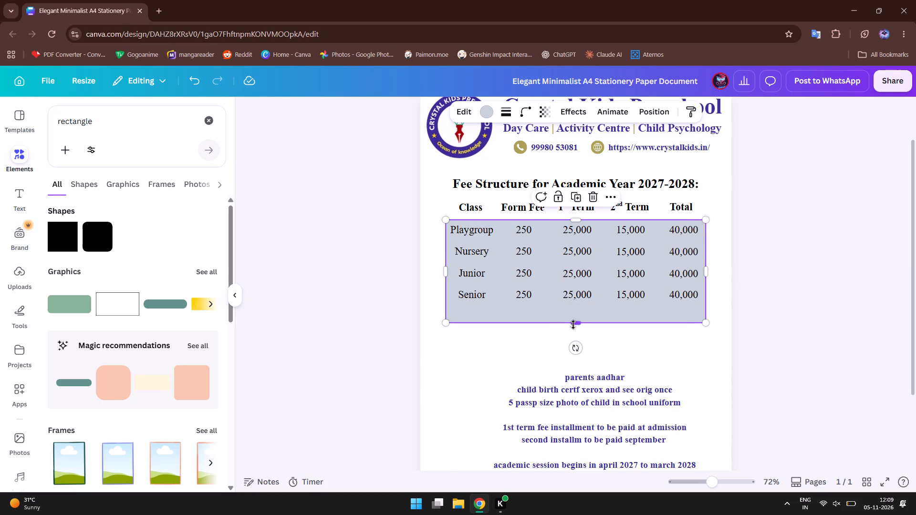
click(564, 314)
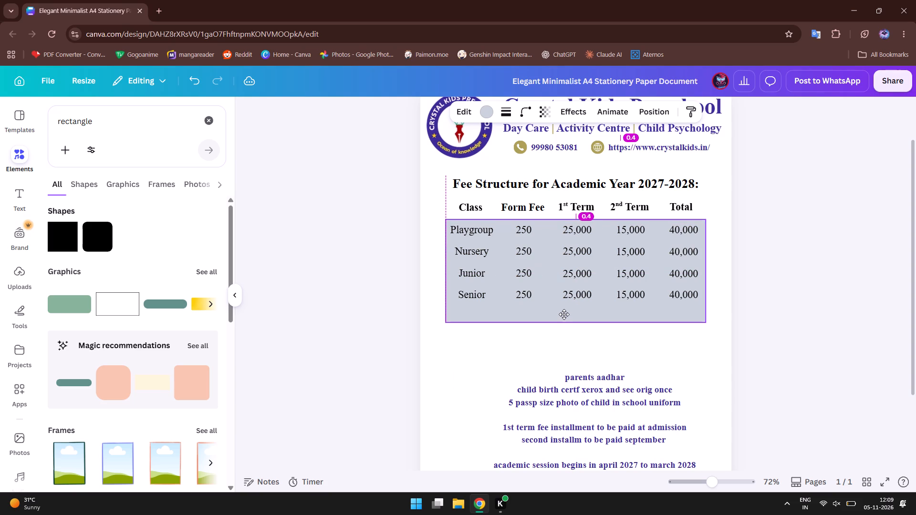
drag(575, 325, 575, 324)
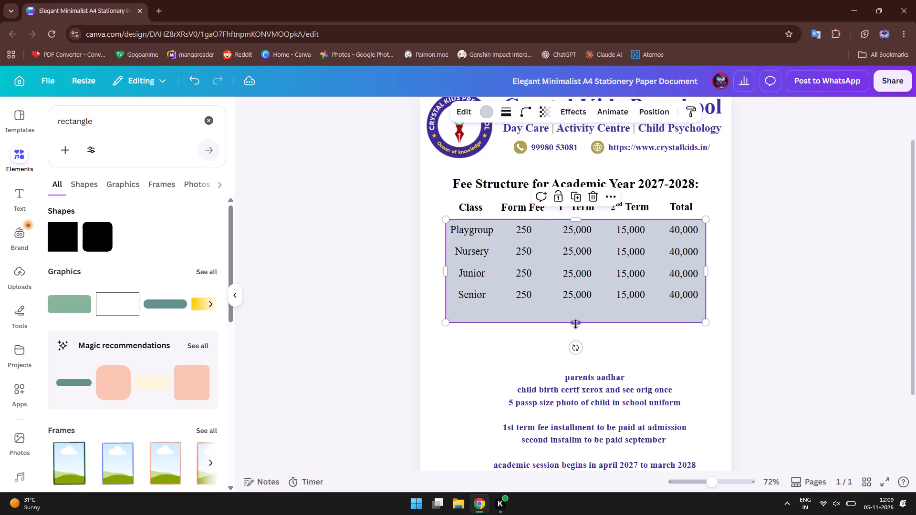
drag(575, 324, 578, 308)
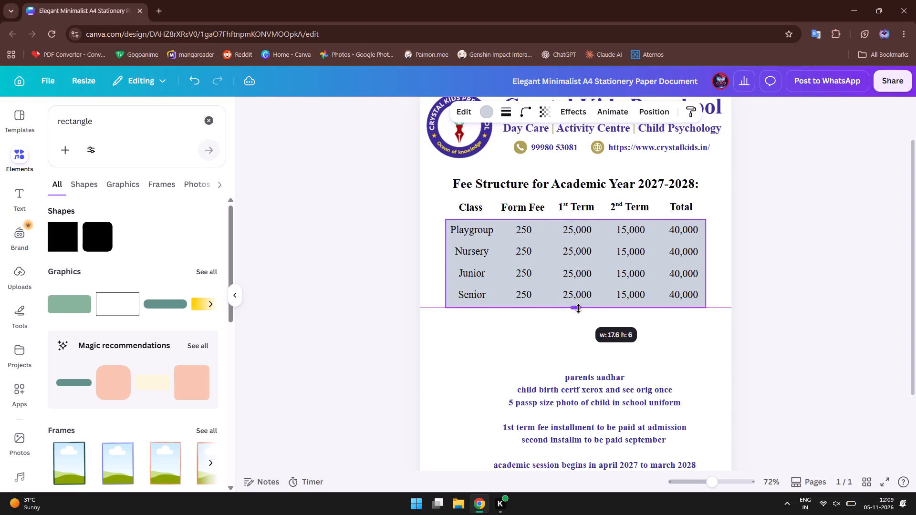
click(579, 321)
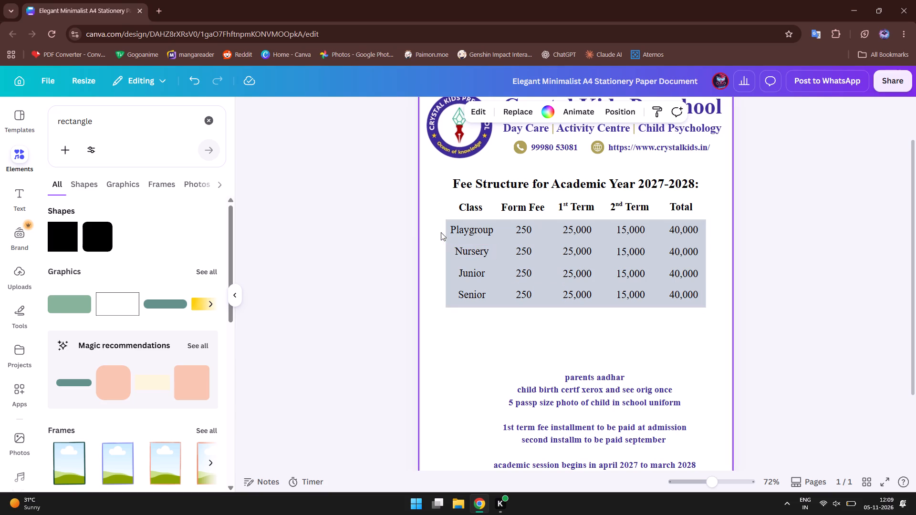
Add another plain square shape and resize it to about 17.5 wide and 0.9 high behind the heading row, from Class to Total.
click(55, 240)
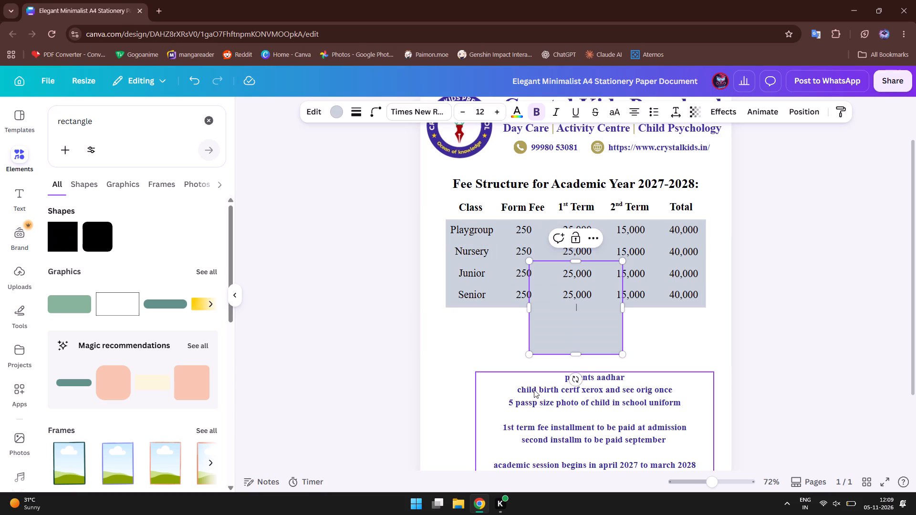
click(491, 348)
drag(570, 320, 565, 318)
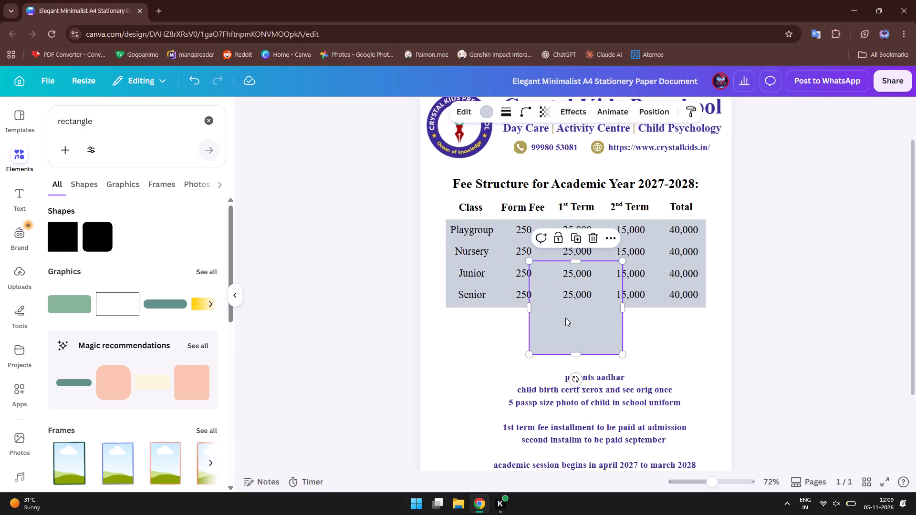
drag(565, 318, 489, 255)
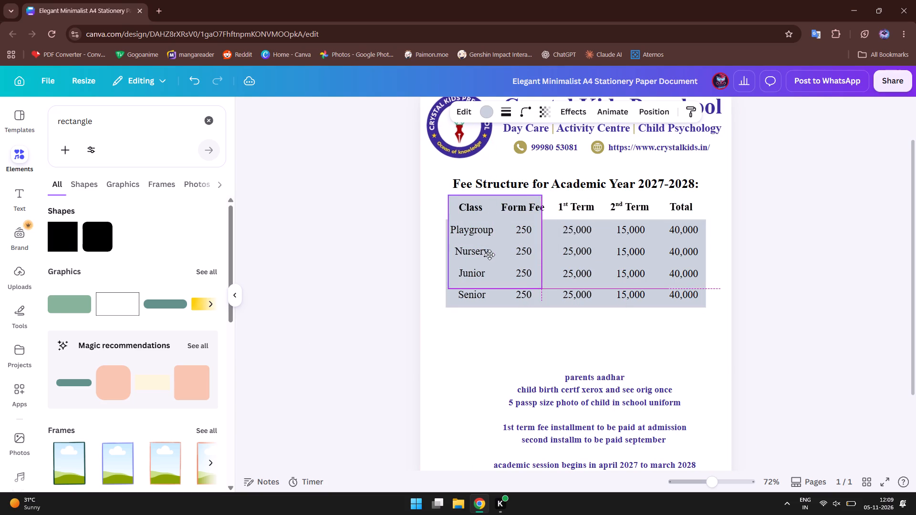
drag(489, 255, 488, 254)
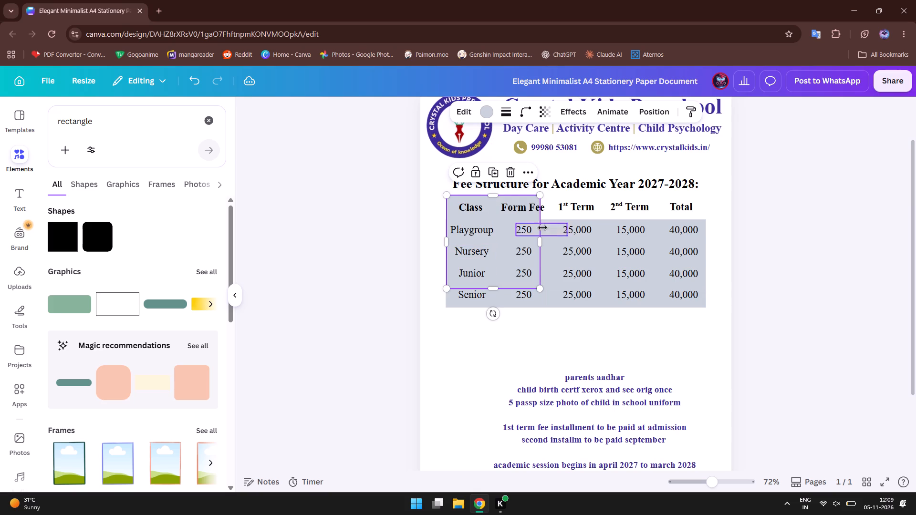
drag(541, 241, 695, 233)
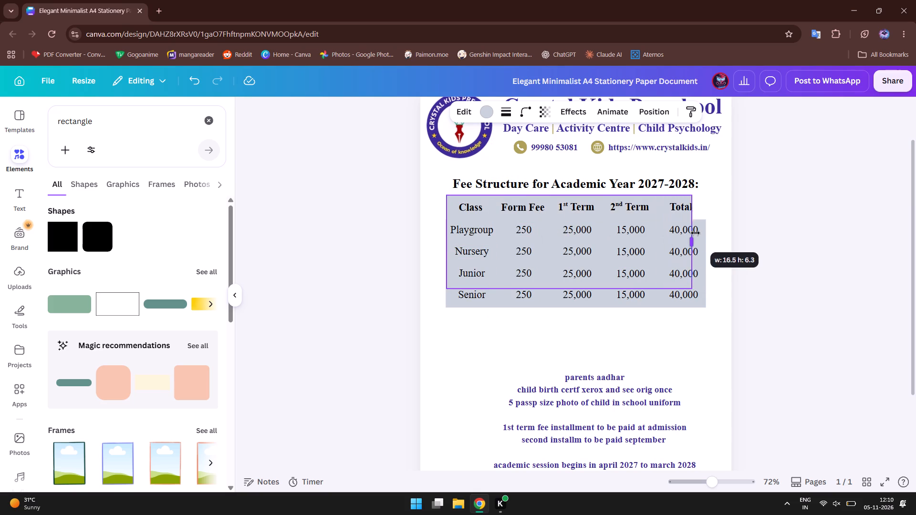
drag(695, 233, 708, 235)
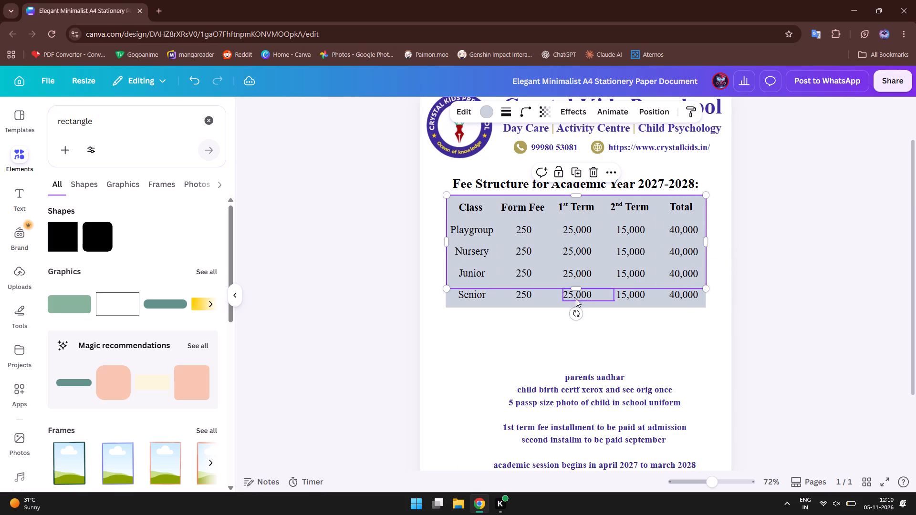
drag(581, 288, 603, 214)
click(582, 198)
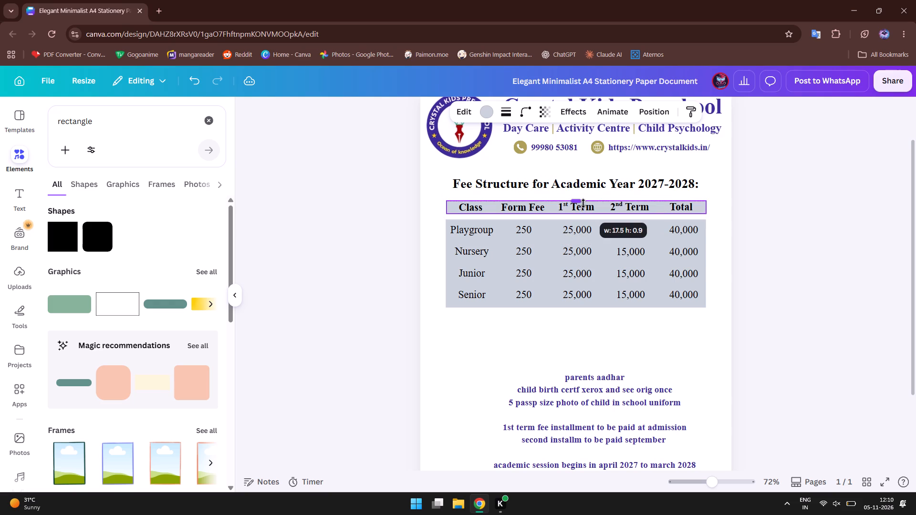
double_click(583, 201)
click(574, 201)
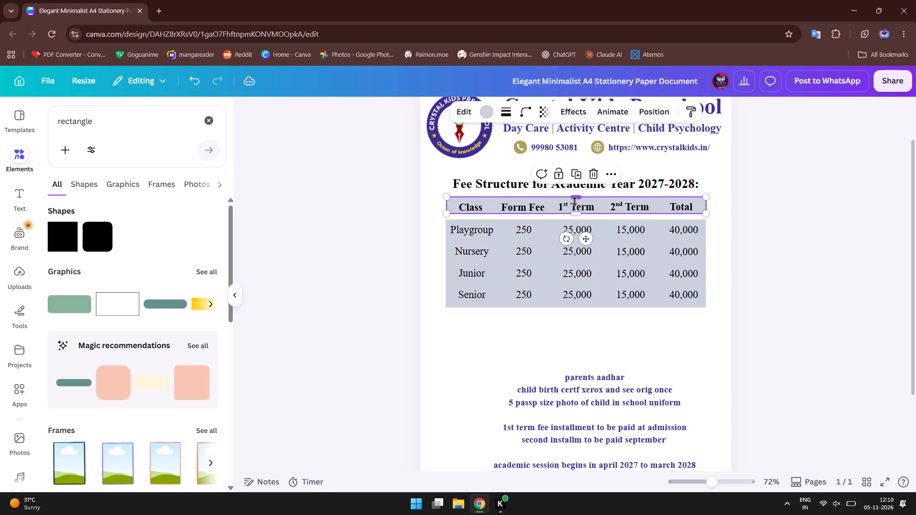
click(545, 323)
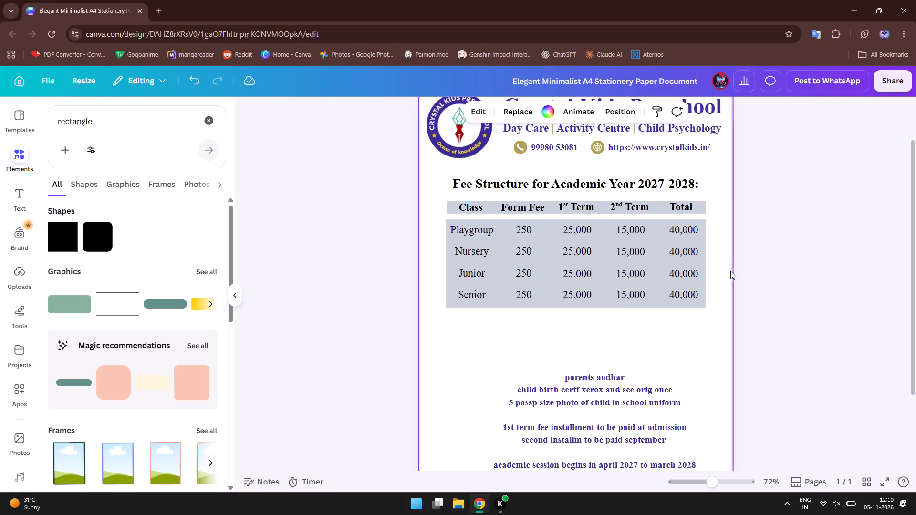
Narrow the shape behind the table body so it covers only the class names from Playgroup to Senior.
click(664, 305)
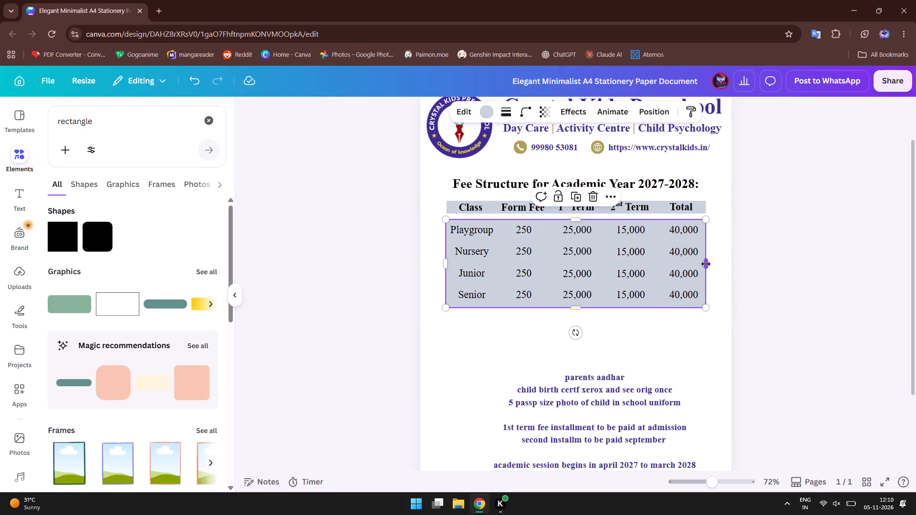
drag(706, 264, 502, 274)
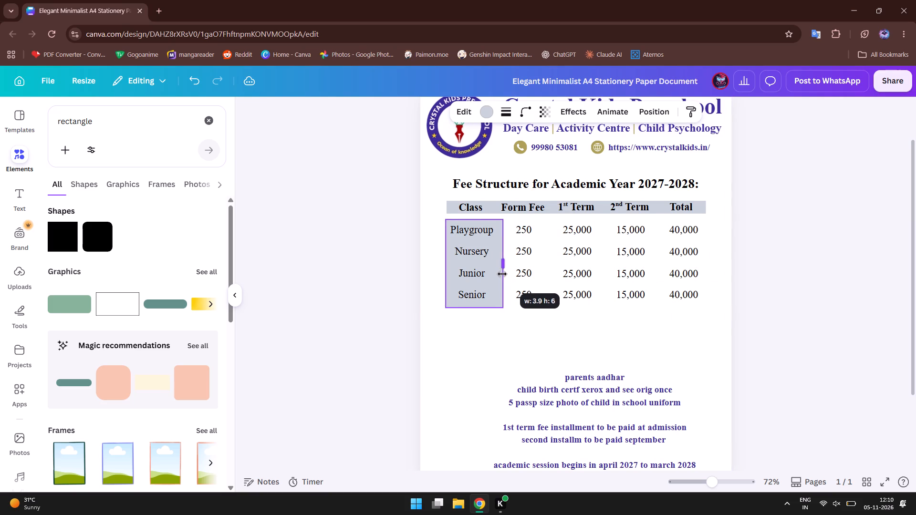
drag(502, 274, 497, 274)
click(546, 360)
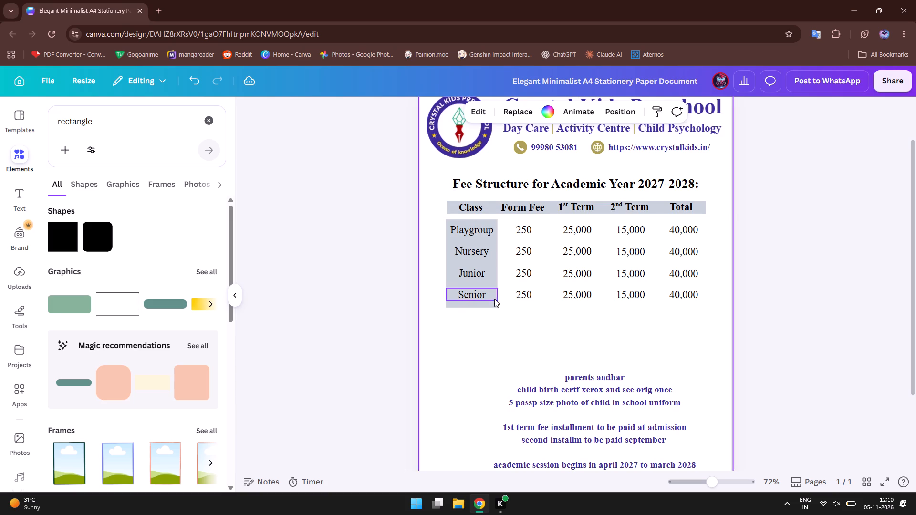
Add a plain square shape over the Form Fee values, about 3.3 wide and 6 high, level with the class-name shape and slightly apart from it.
click(53, 237)
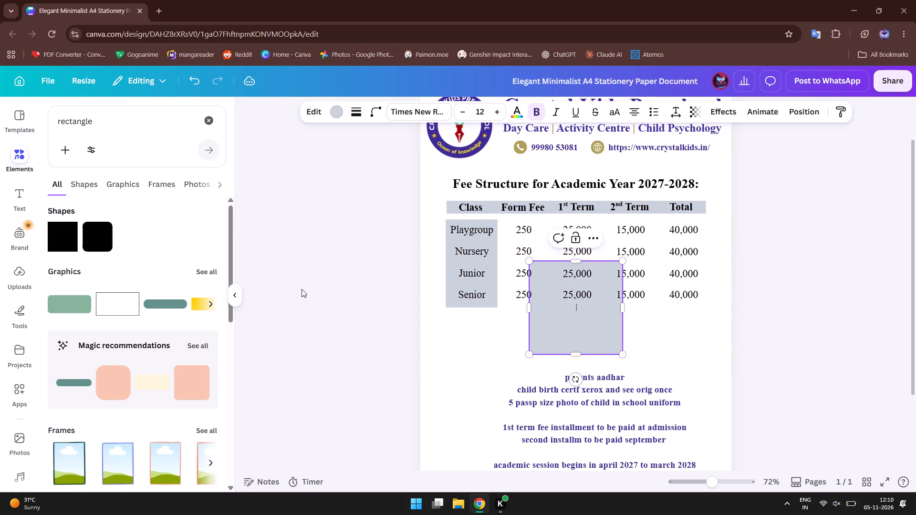
drag(549, 330, 519, 293)
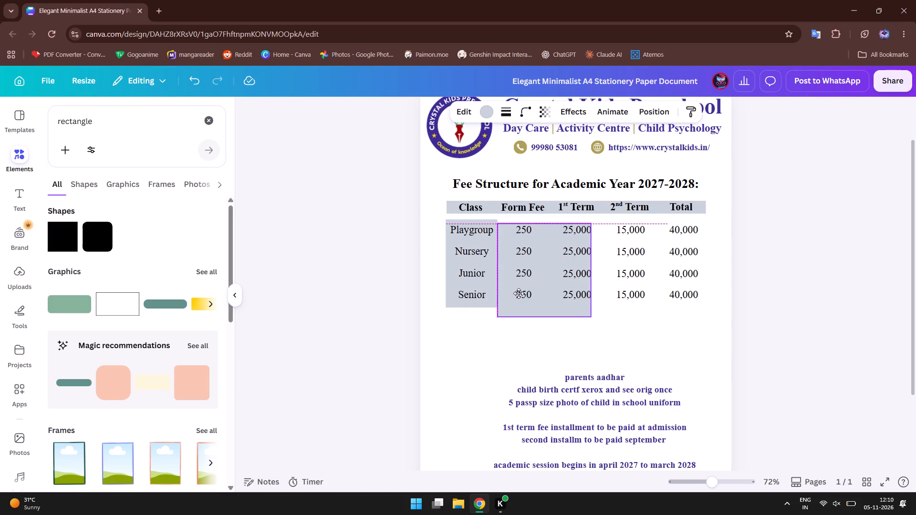
drag(519, 293, 520, 291)
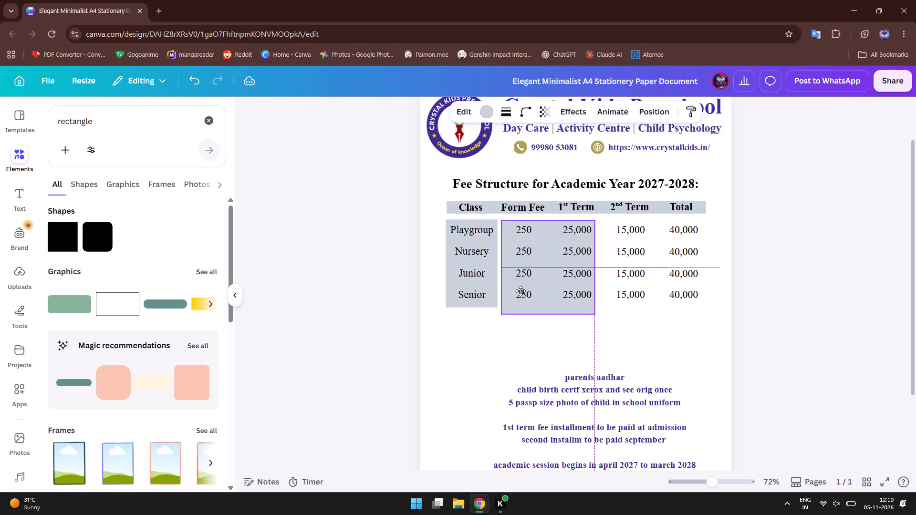
drag(520, 291, 520, 291)
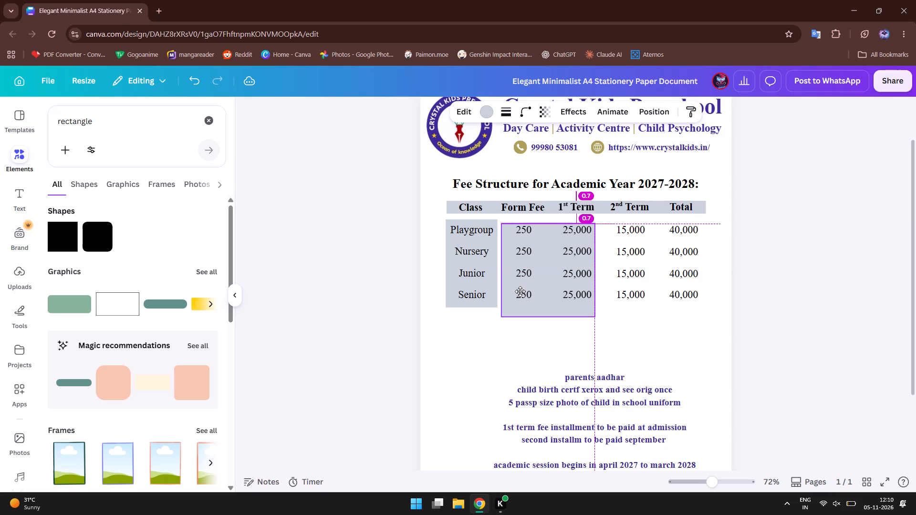
drag(520, 291, 521, 289)
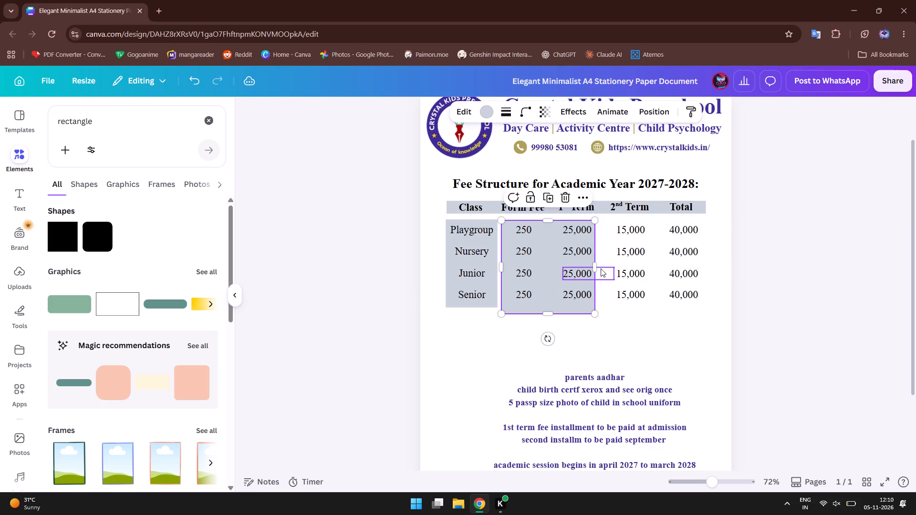
drag(594, 267, 551, 268)
drag(530, 317, 531, 311)
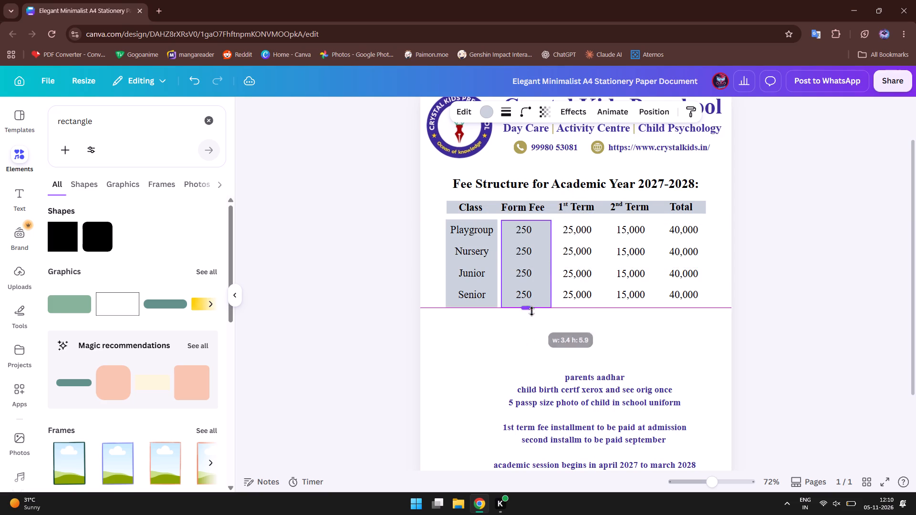
drag(531, 311, 531, 311)
click(551, 266)
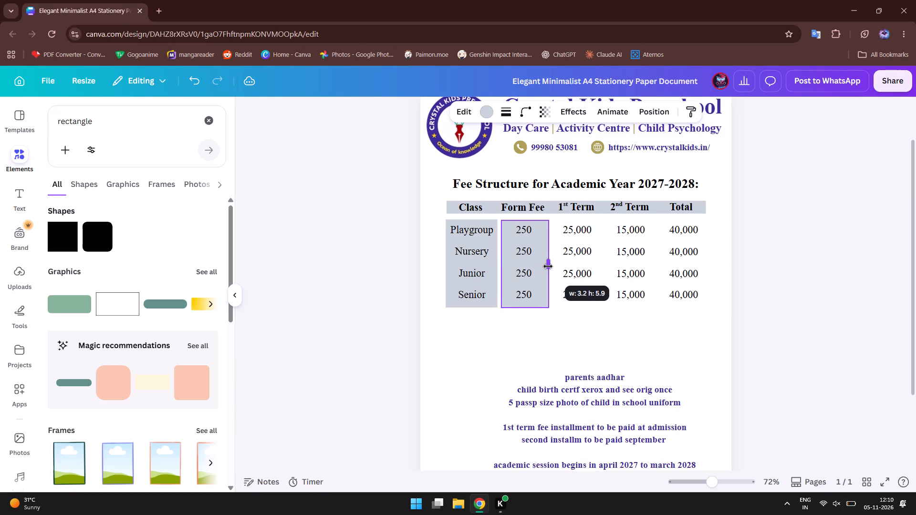
click(501, 264)
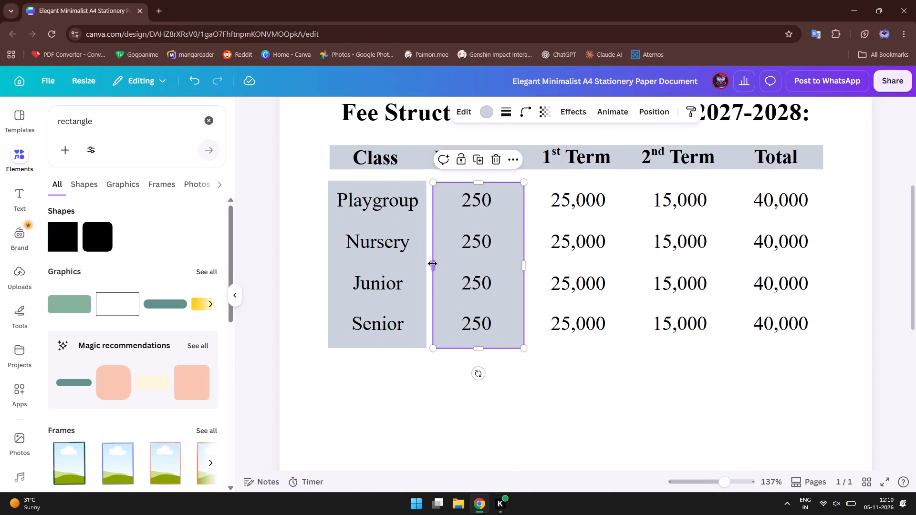
click(432, 264)
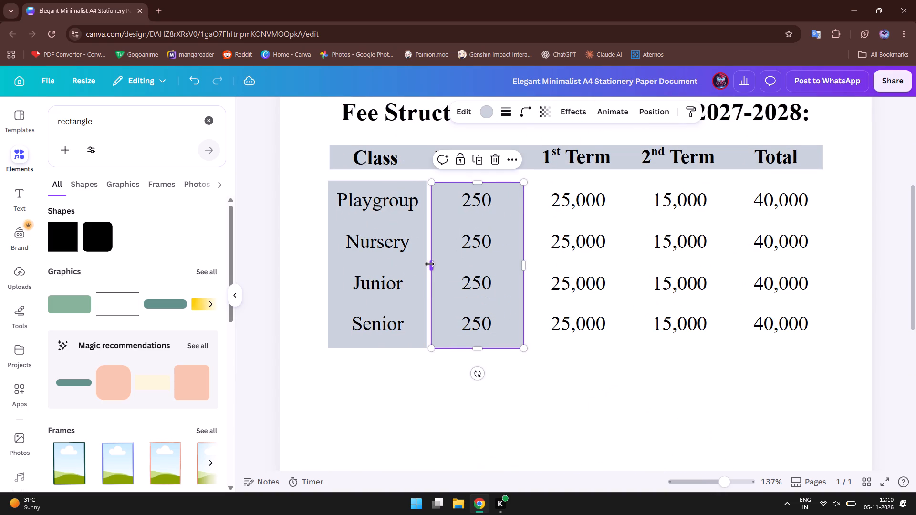
click(480, 183)
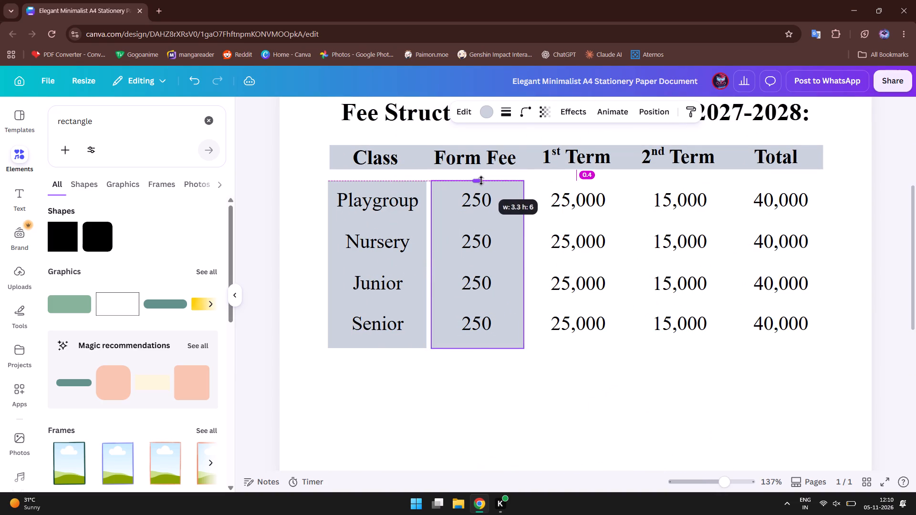
click(478, 346)
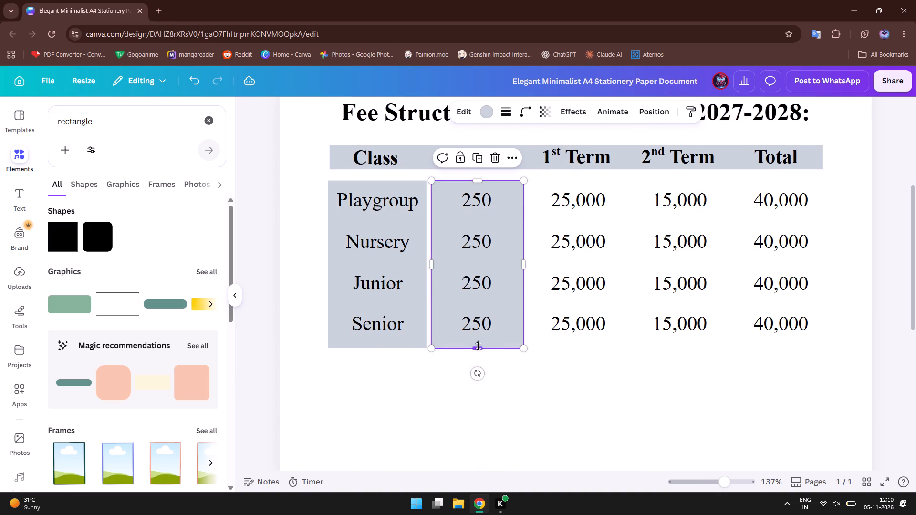
click(515, 380)
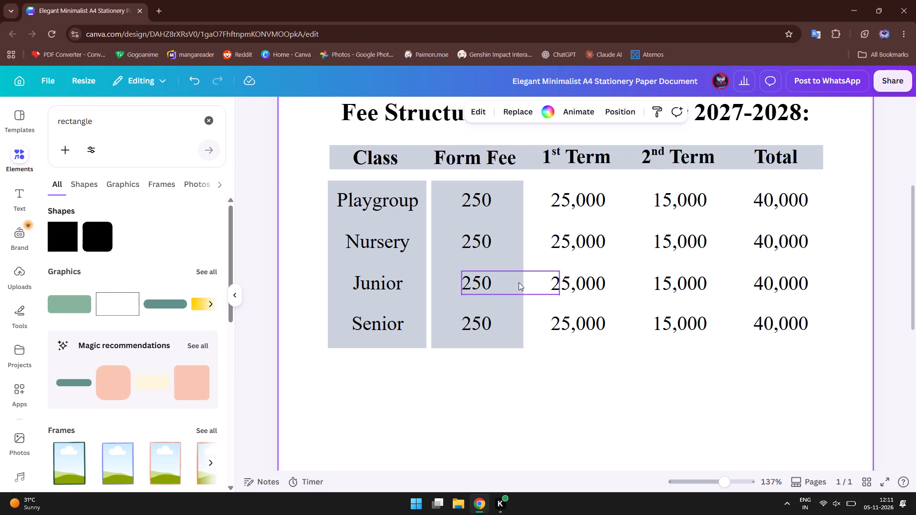
Duplicate the Form Fee shape and place the copy over the 1st Term values, level with the other columns and 0.2 apart.
right_click(517, 300)
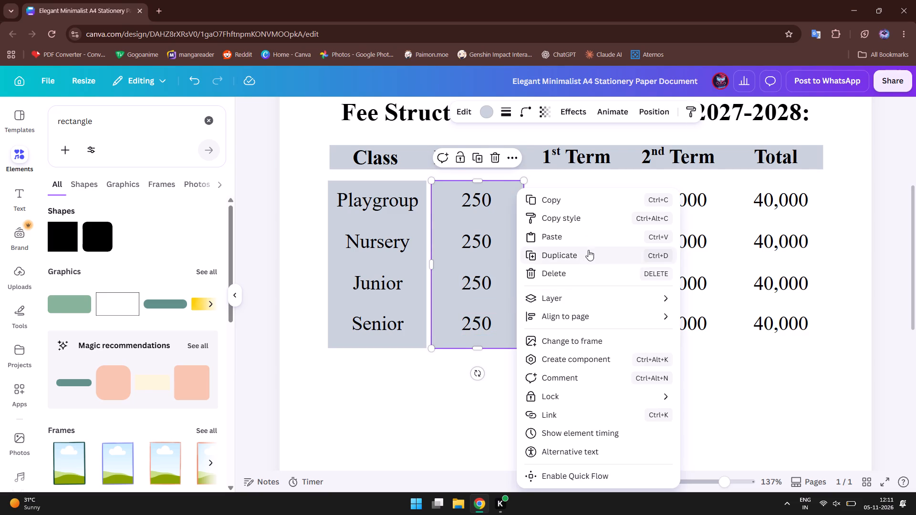
click(588, 250)
click(635, 403)
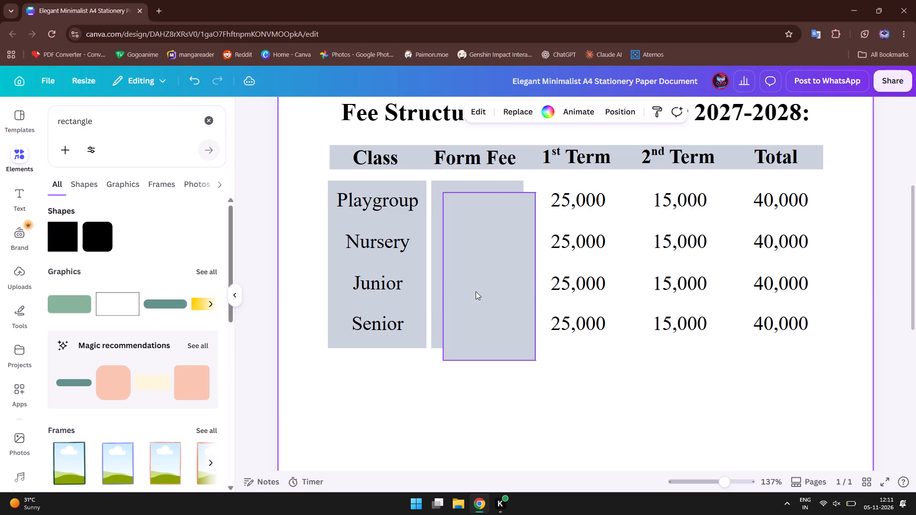
right_drag(476, 291, 501, 286)
drag(488, 290, 570, 268)
click(582, 366)
drag(489, 300, 574, 290)
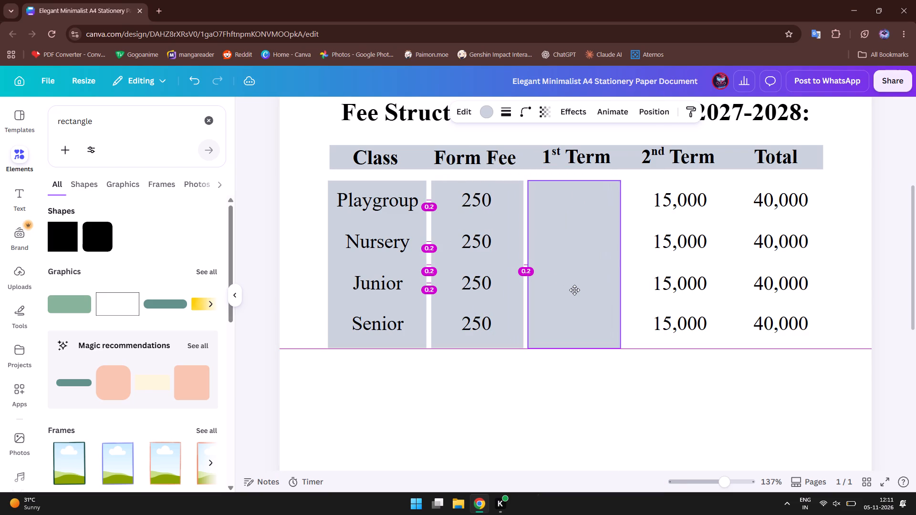
Shift the 1st Term shape slightly away from the Form Fee shape, to an X position of about 8.9 cm.
drag(574, 290, 578, 290)
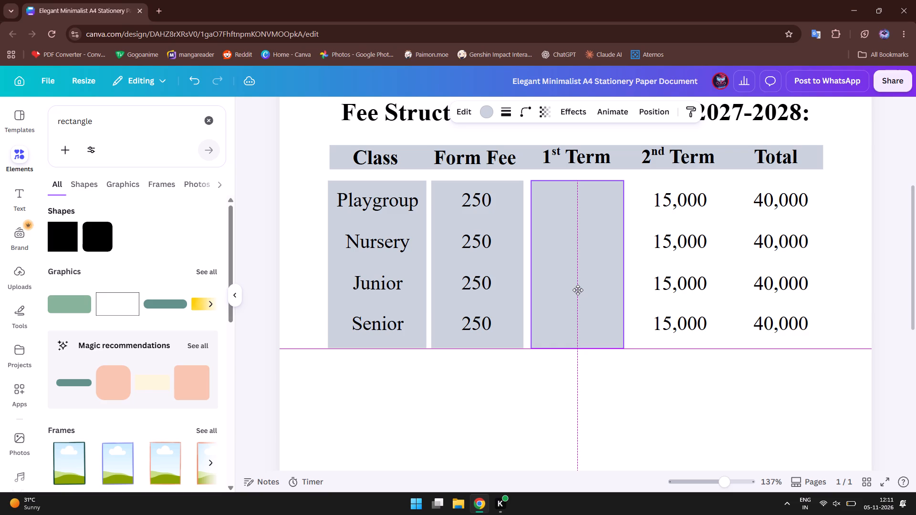
drag(578, 290, 579, 289)
click(643, 386)
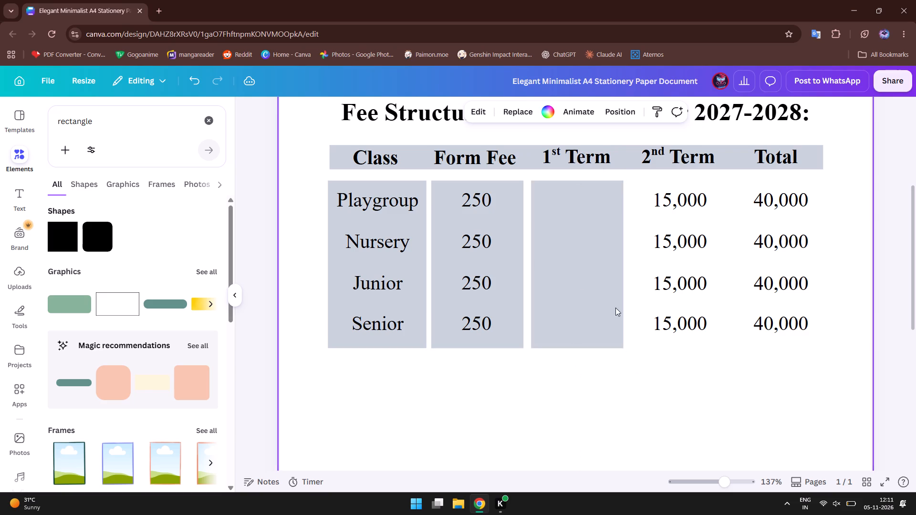
Send the 1st Term shape backward until it sits behind all four 25,000 values.
click(604, 278)
click(653, 110)
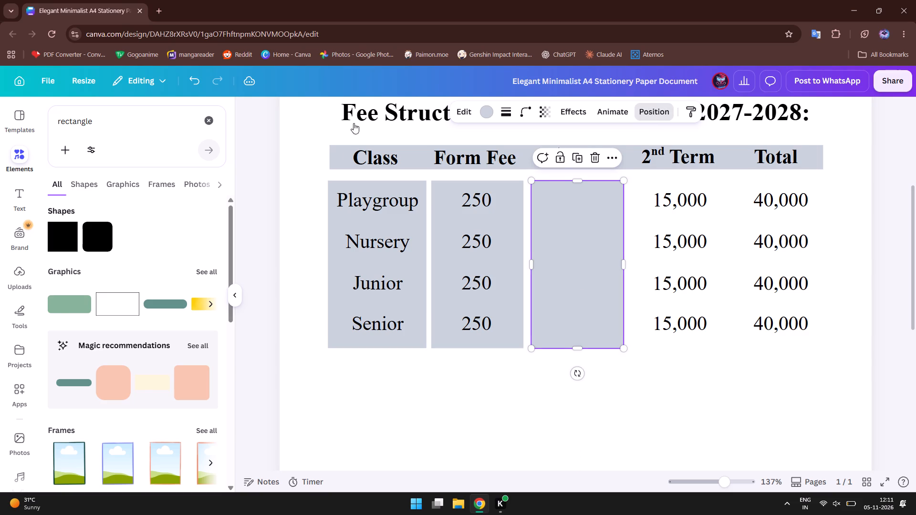
click(167, 163)
triple_click(167, 163)
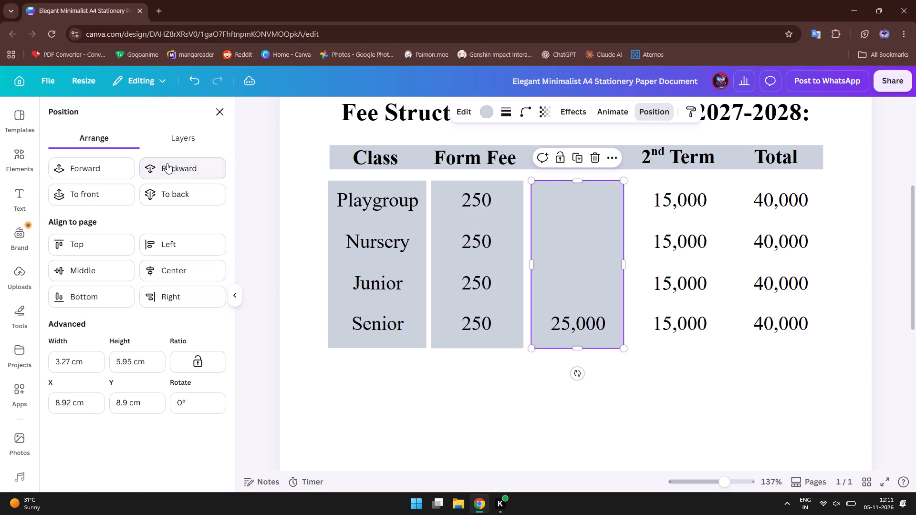
triple_click(167, 163)
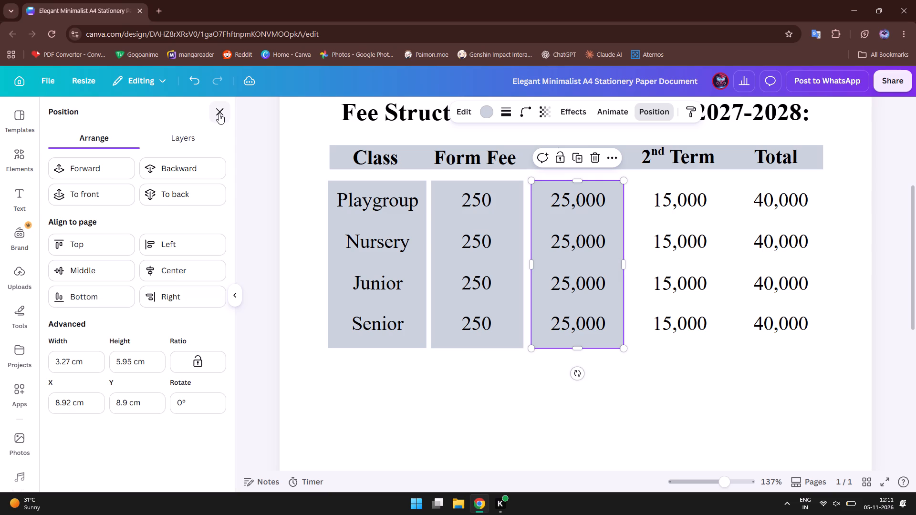
click(219, 113)
click(614, 418)
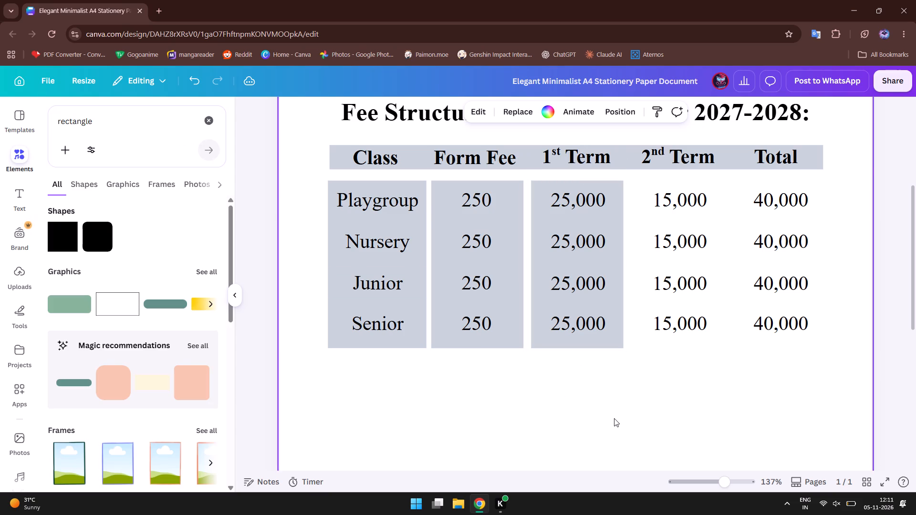
Copy the Form Fee shape and place the copy over the 2nd Term values, at about X 12.5 cm and Y 8.9 cm.
right_click(518, 342)
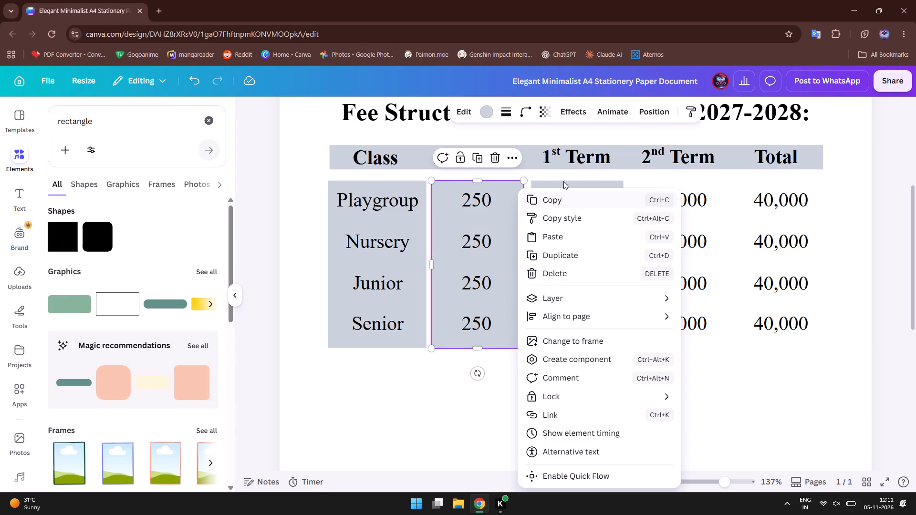
click(555, 196)
click(665, 355)
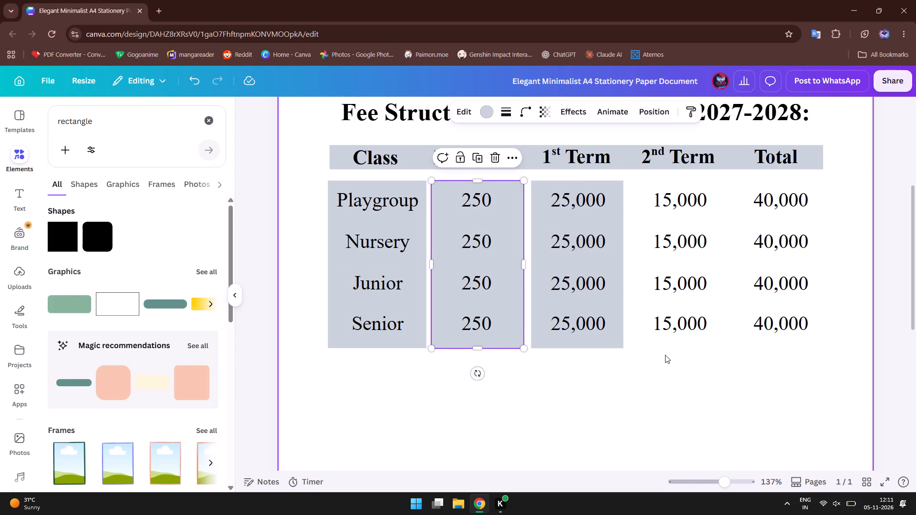
right_click(665, 355)
click(699, 361)
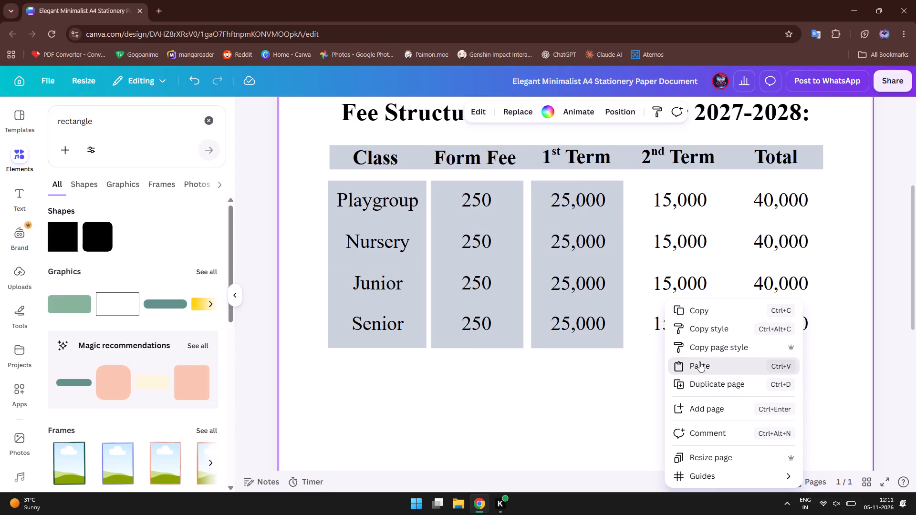
drag(487, 263, 657, 241)
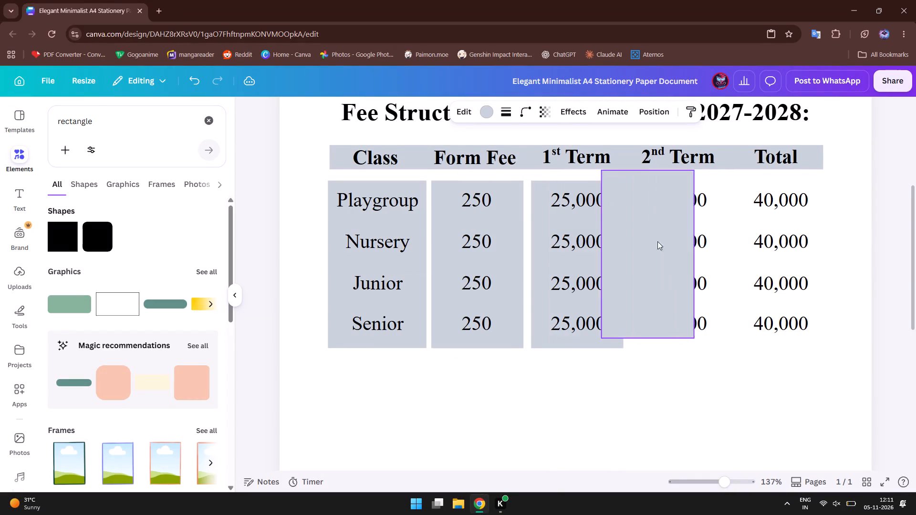
drag(657, 241, 675, 250)
click(770, 381)
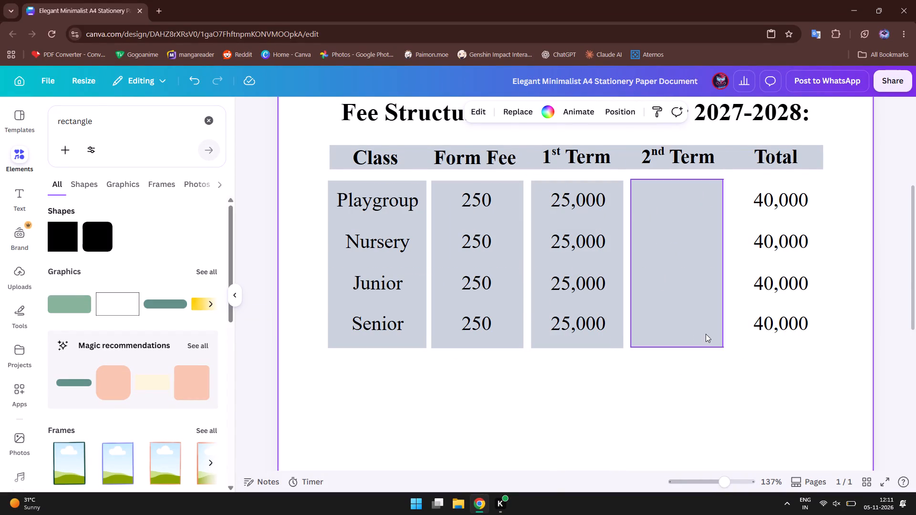
Narrow the shape behind the class names to about 3.4 cm wide, widening its gap to the Form Fee shape.
click(416, 289)
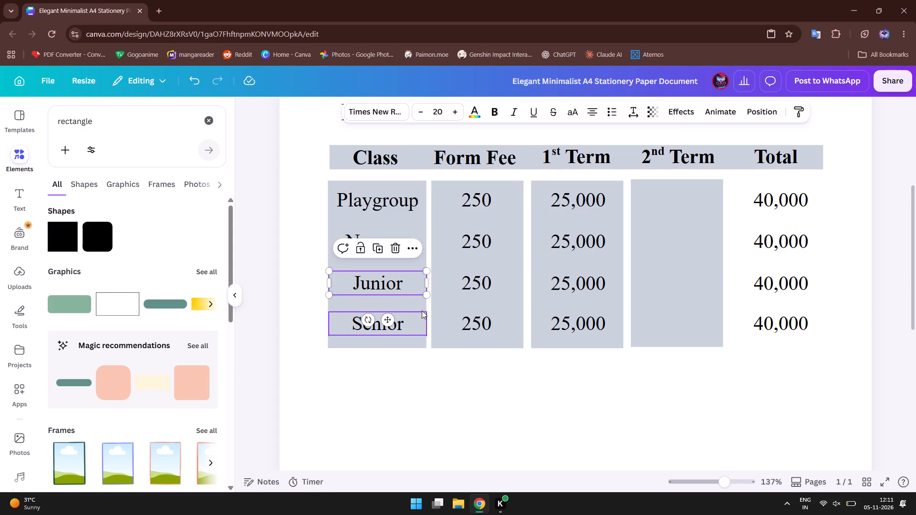
click(422, 310)
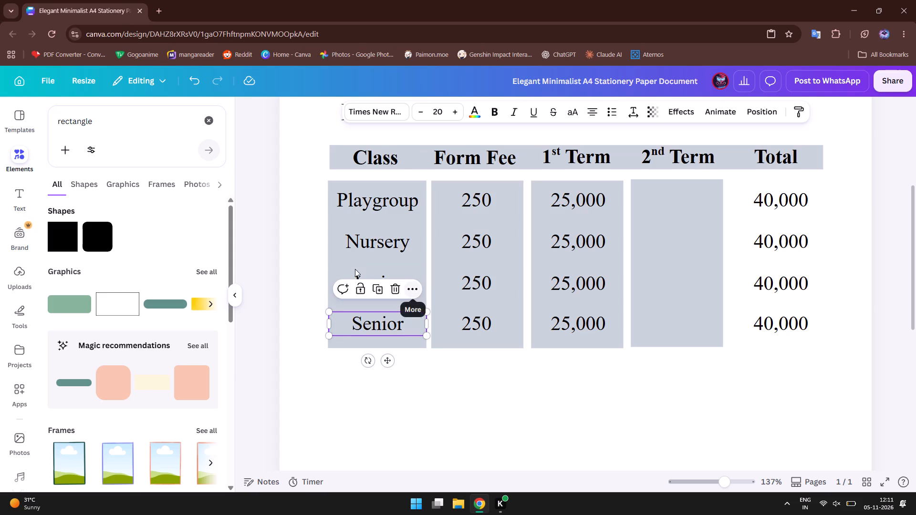
click(328, 258)
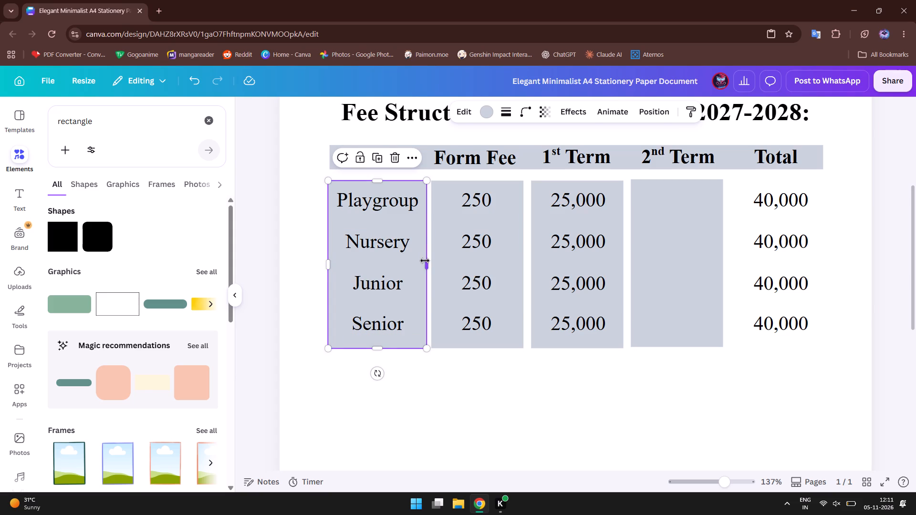
drag(425, 260, 420, 260)
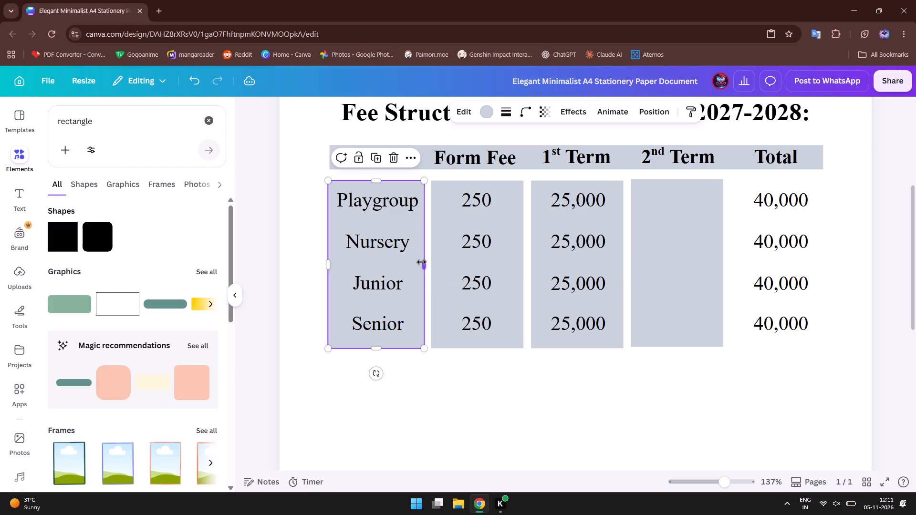
click(474, 381)
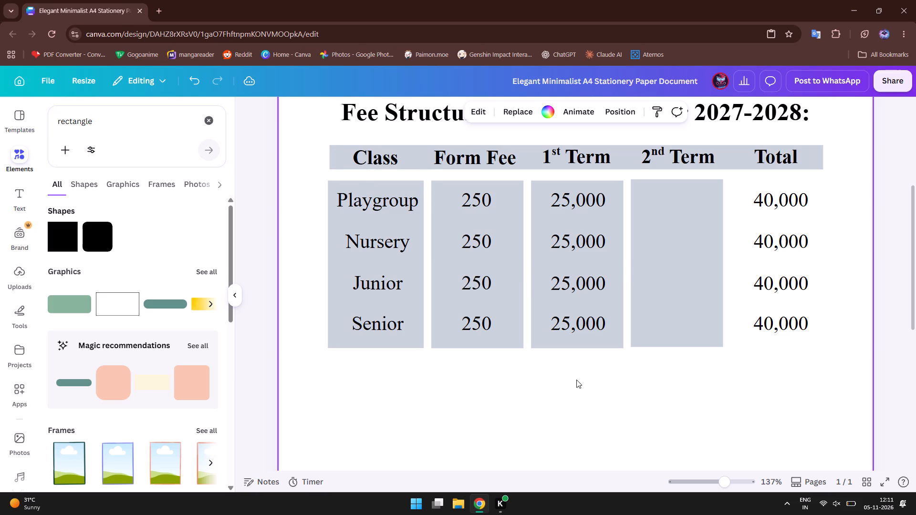
Send the 2nd Term shape backward until it sits behind all four 15,000 values.
click(689, 281)
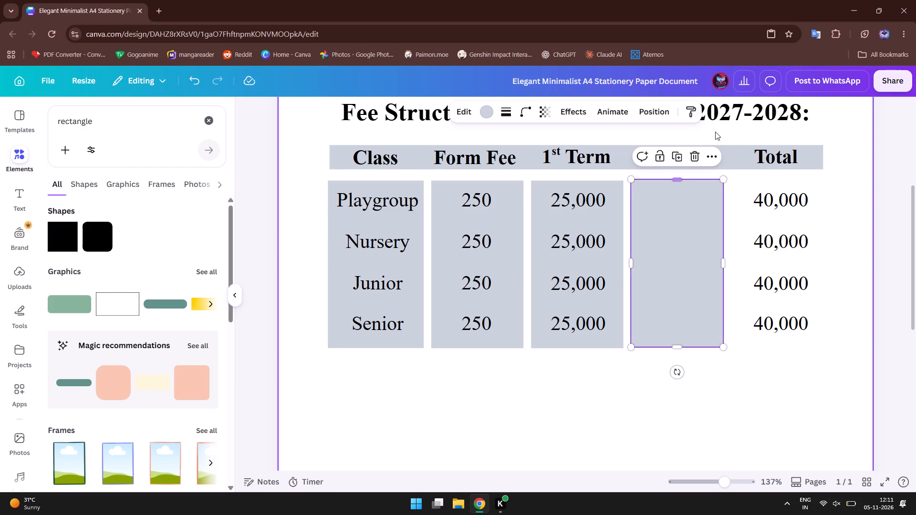
click(658, 107)
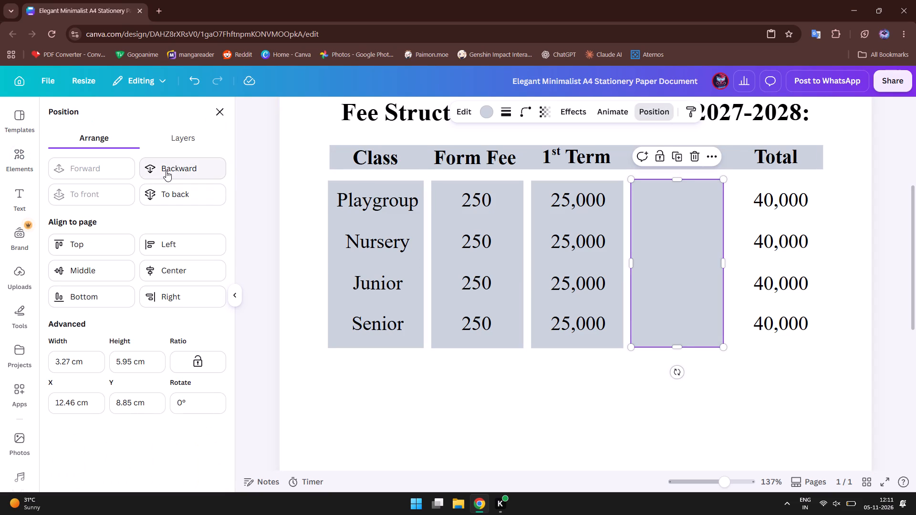
triple_click(166, 171)
triple_click(166, 171)
click(166, 171)
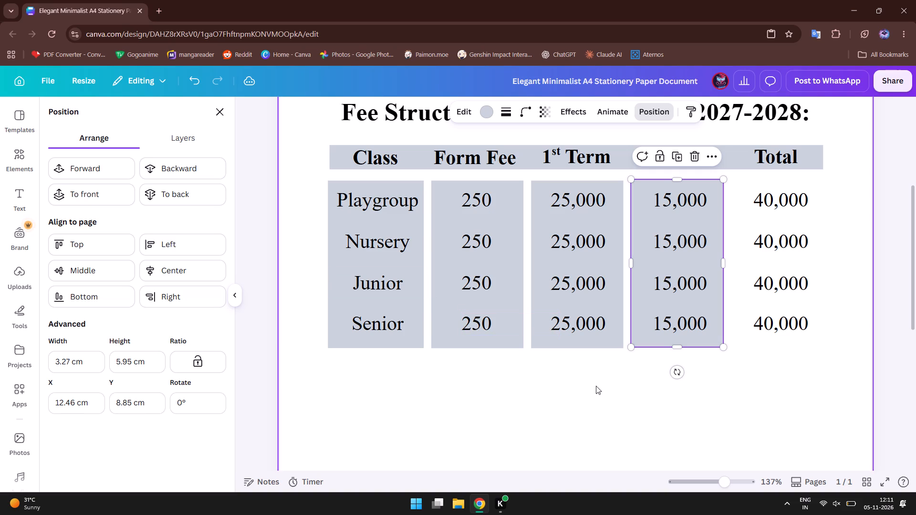
click(596, 386)
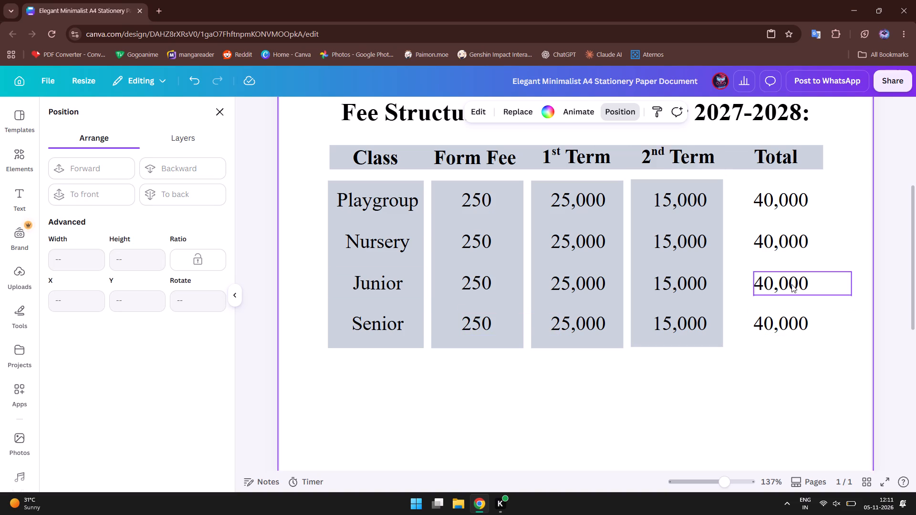
Paste another copy of the column shape over the Total values, level with the 2nd Term shape and 0.3 apart, at X 16 cm.
right_click(751, 356)
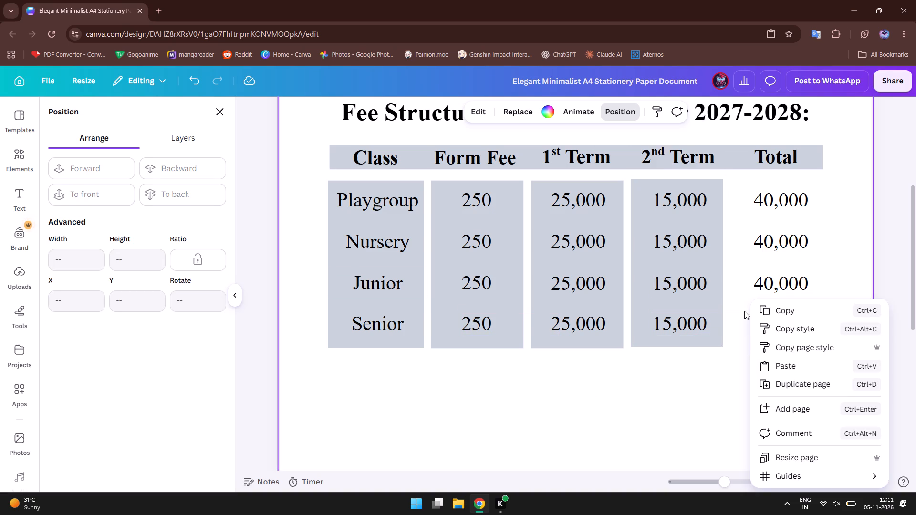
click(812, 371)
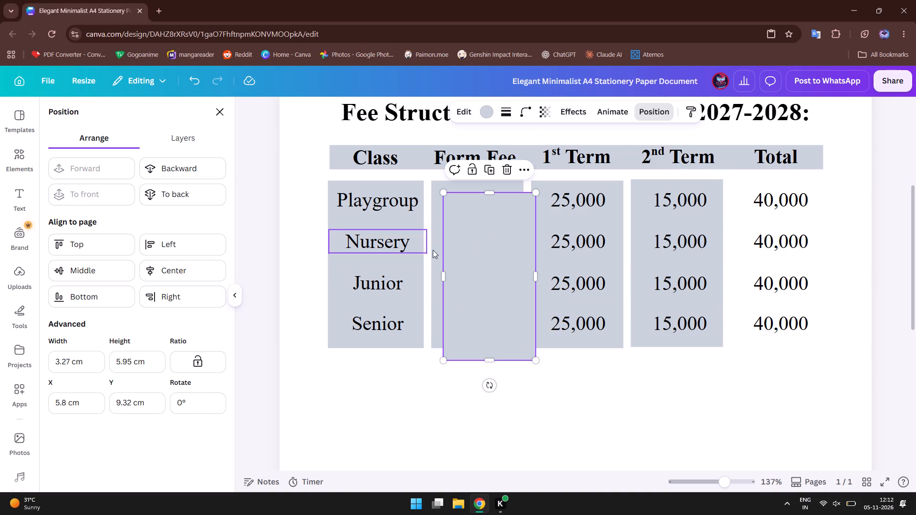
drag(509, 262, 794, 258)
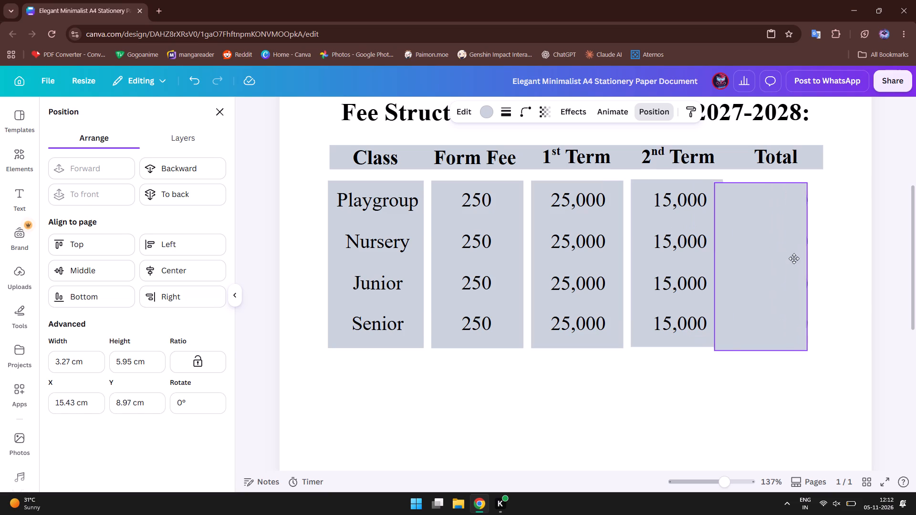
drag(794, 258, 796, 248)
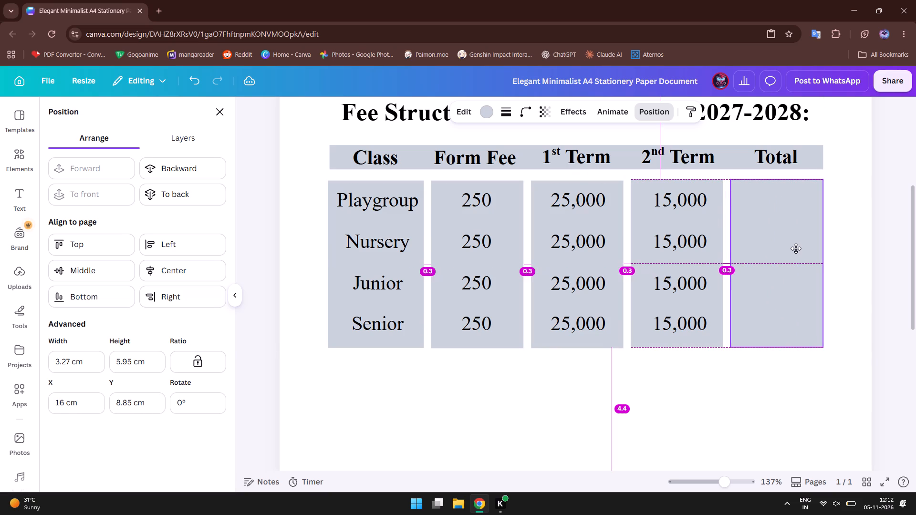
drag(796, 248, 795, 250)
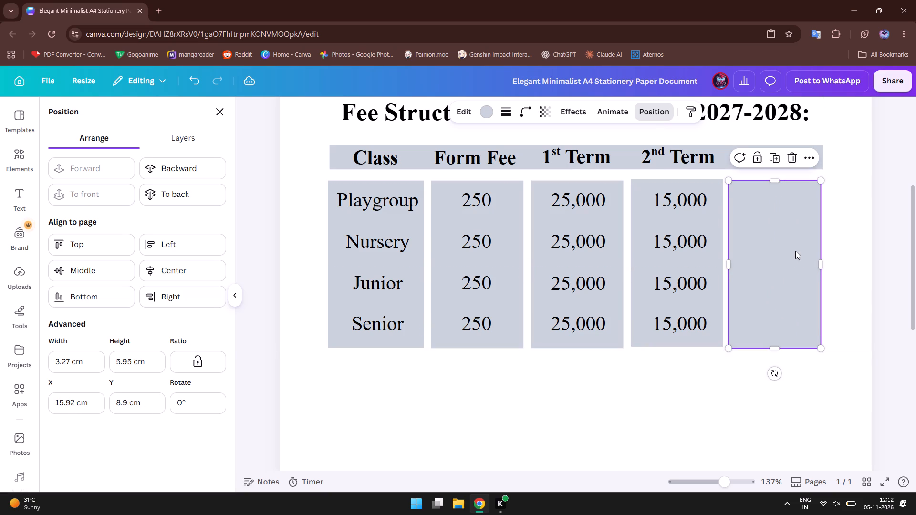
click(796, 366)
click(787, 330)
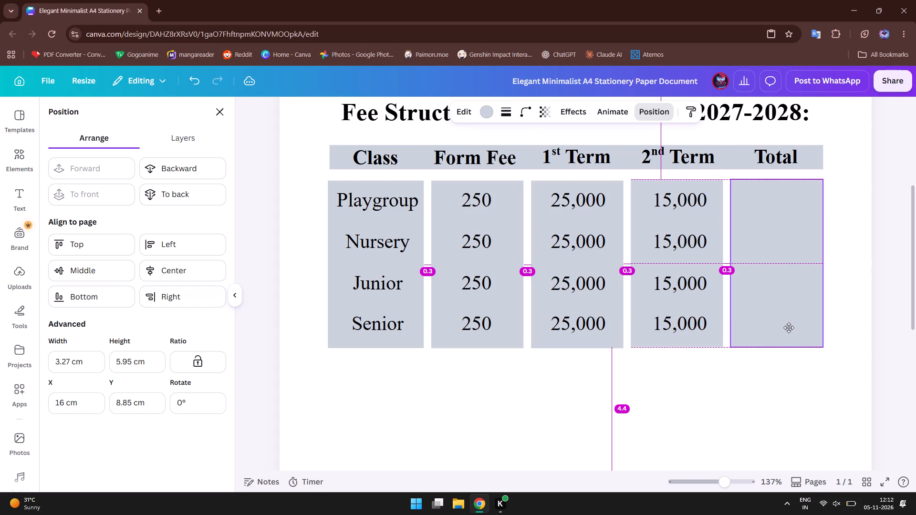
click(812, 425)
Send the Total column shape backward until it sits behind all four 40,000 values.
click(769, 300)
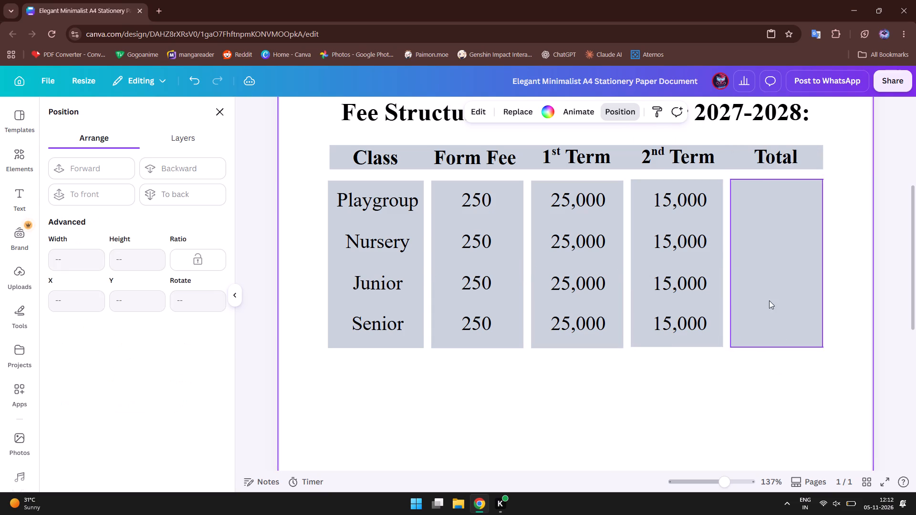
triple_click(161, 166)
triple_click(161, 166)
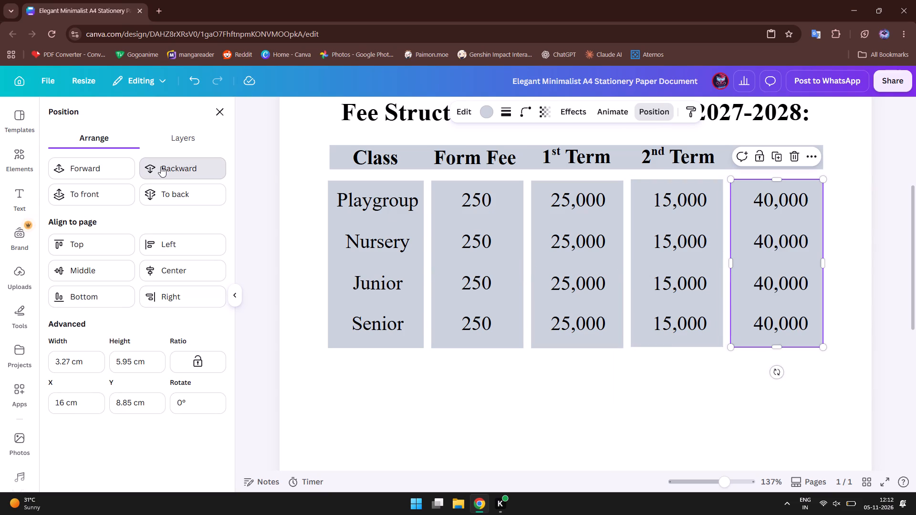
click(517, 372)
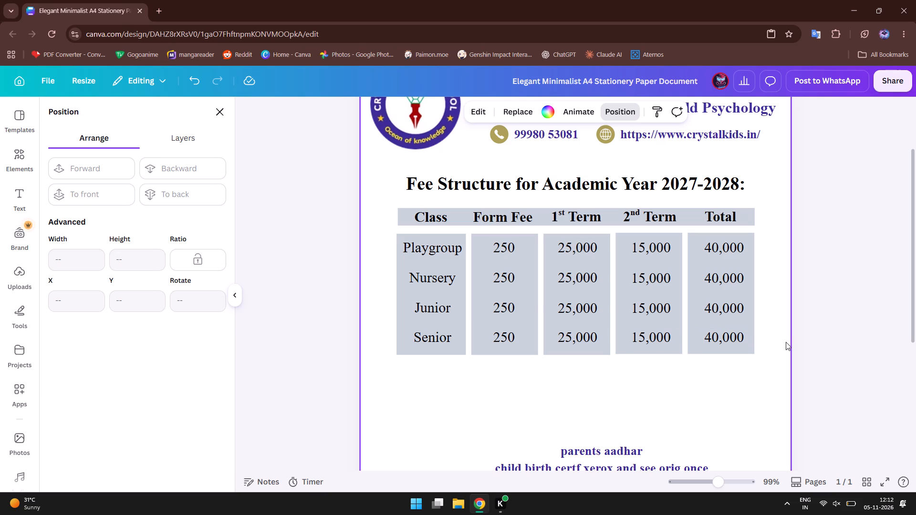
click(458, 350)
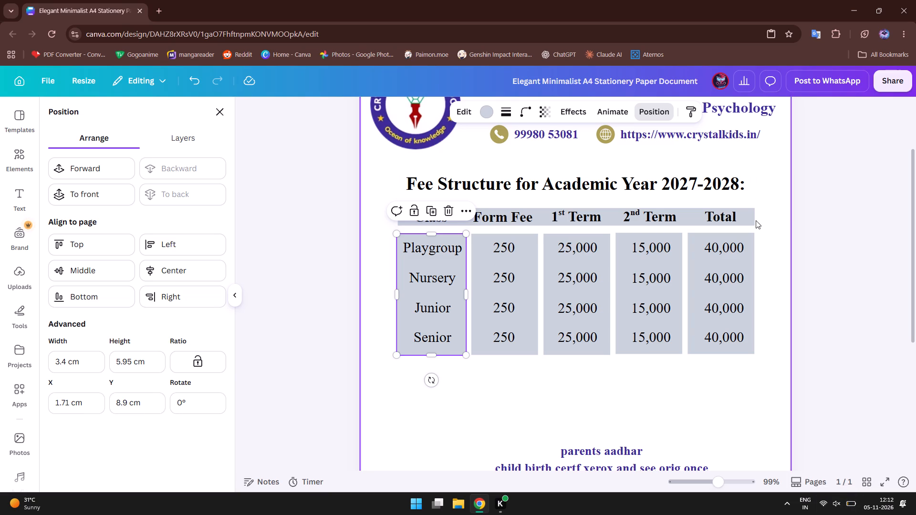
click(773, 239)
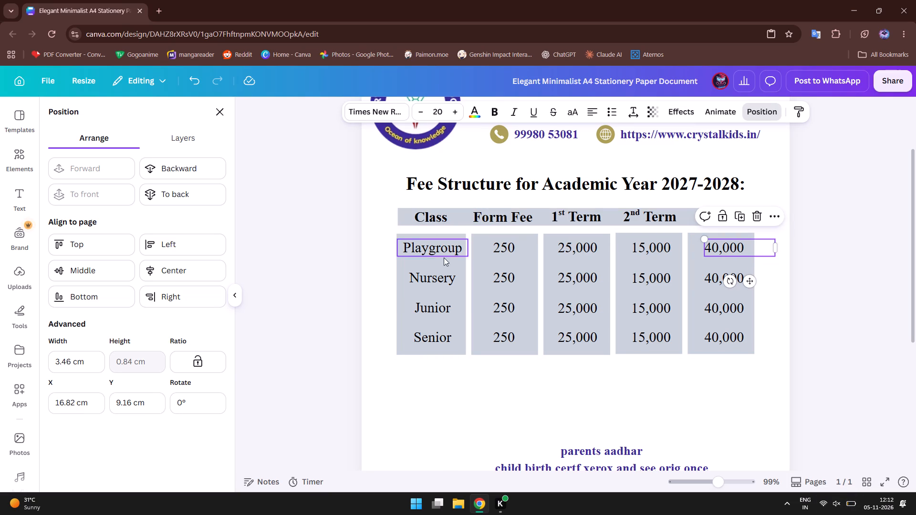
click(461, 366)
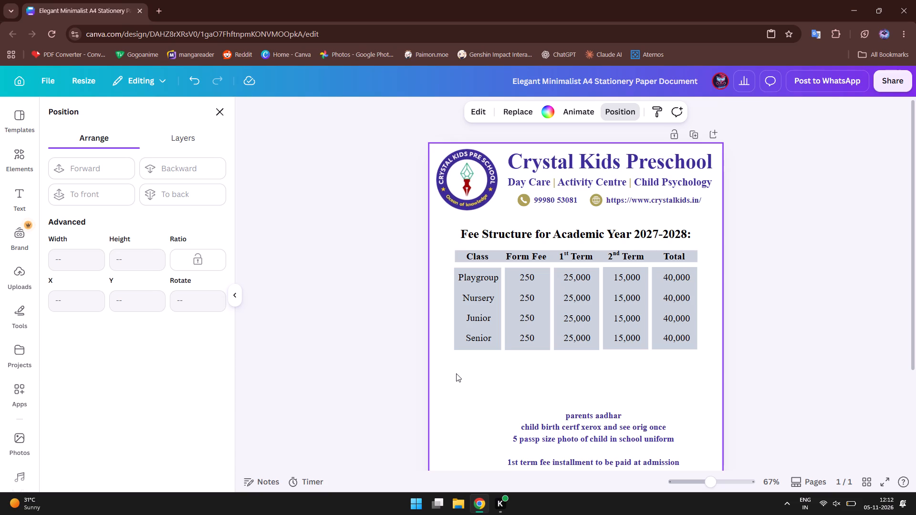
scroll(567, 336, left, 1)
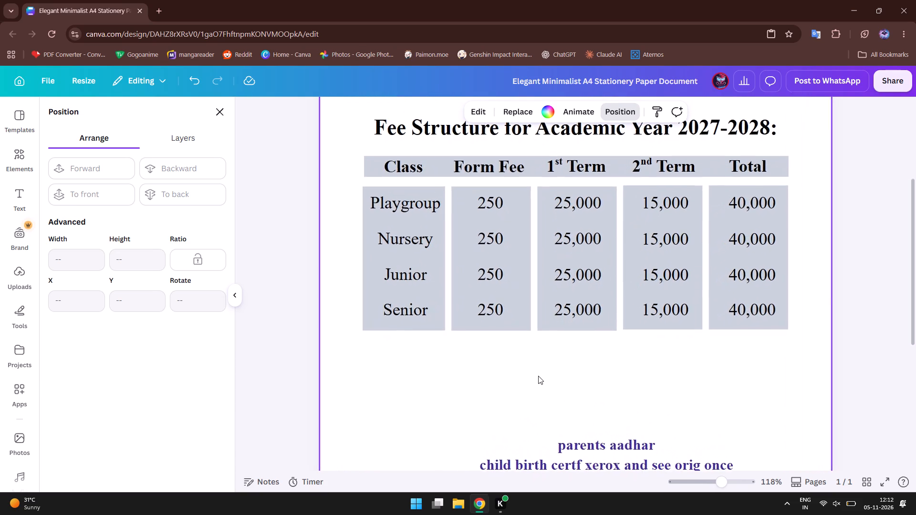
Search the elements for "line" and add the plain dotted line to the page.
click(212, 111)
click(137, 140)
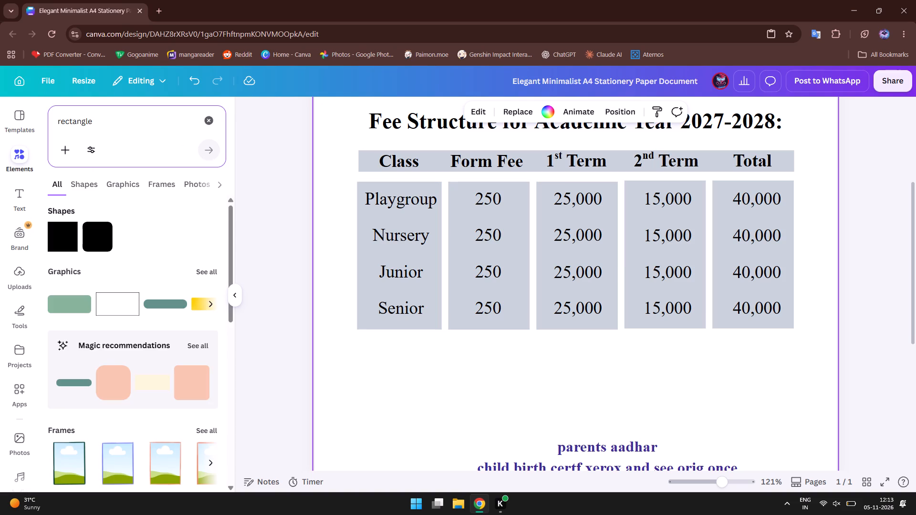
click(125, 118)
key(Return)
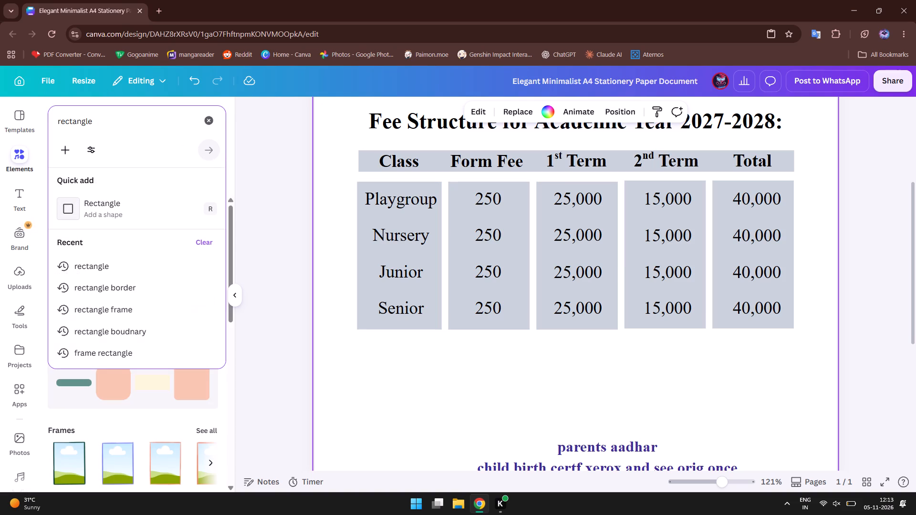
key(BackSpace)
key(BackSpace)
key(BackSpace)
key(BackSpace)
key(BackSpace)
key(BackSpace)
key(BackSpace)
key(BackSpace)
key(BackSpace)
key(BackSpace)
key(BackSpace)
key(BackSpace)
key(BackSpace)
key(BackSpace)
key(BackSpace)
key(BackSpace)
key(BackSpace)
key(BackSpace)
key(BackSpace)
key(BackSpace)
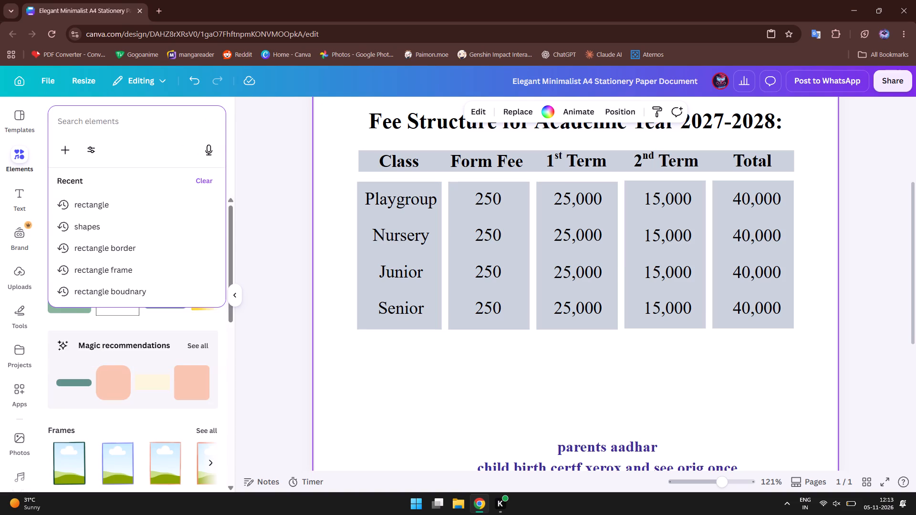
text(line)
key(Return)
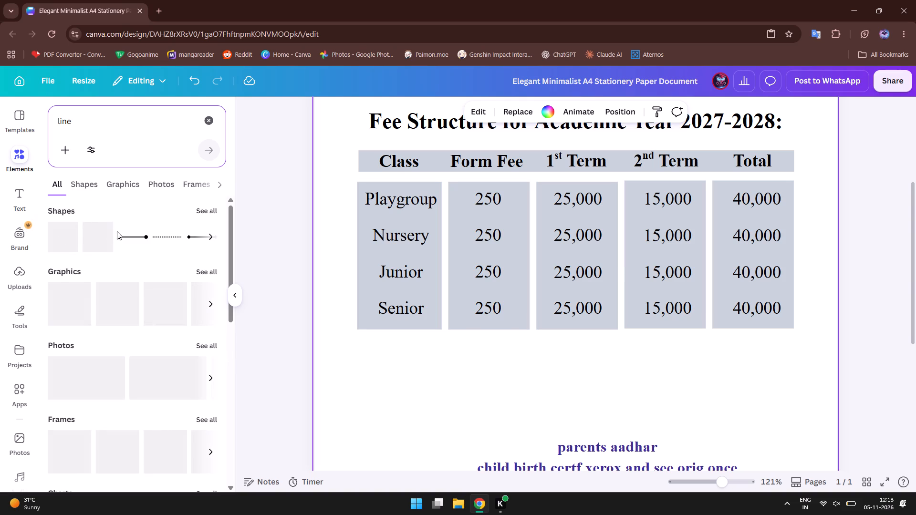
click(158, 237)
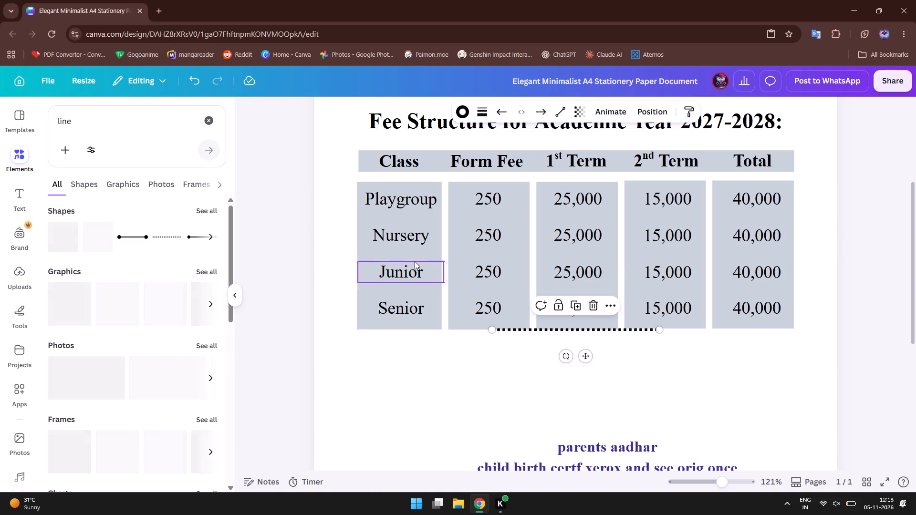
Place the dotted line between the Playgroup and Nursery rows, starting at the outer edge of the class-name shape.
click(522, 341)
drag(517, 330, 492, 312)
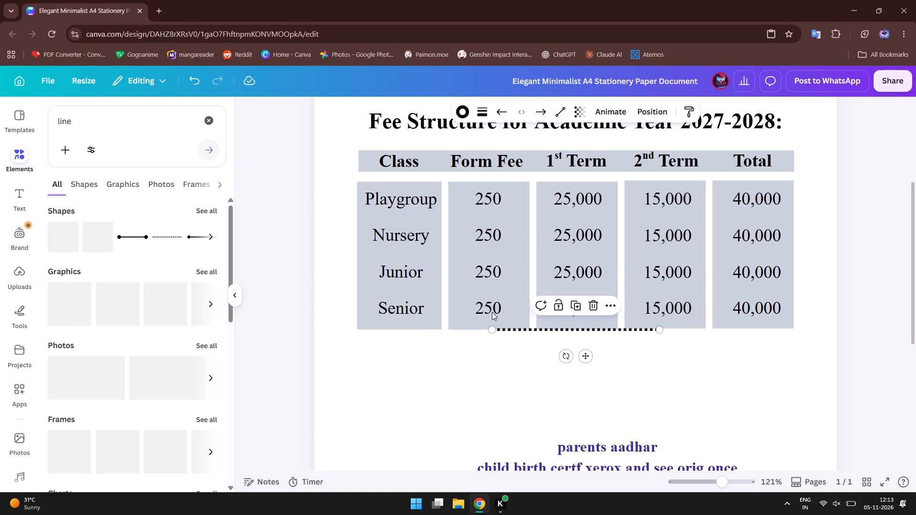
drag(492, 312, 383, 216)
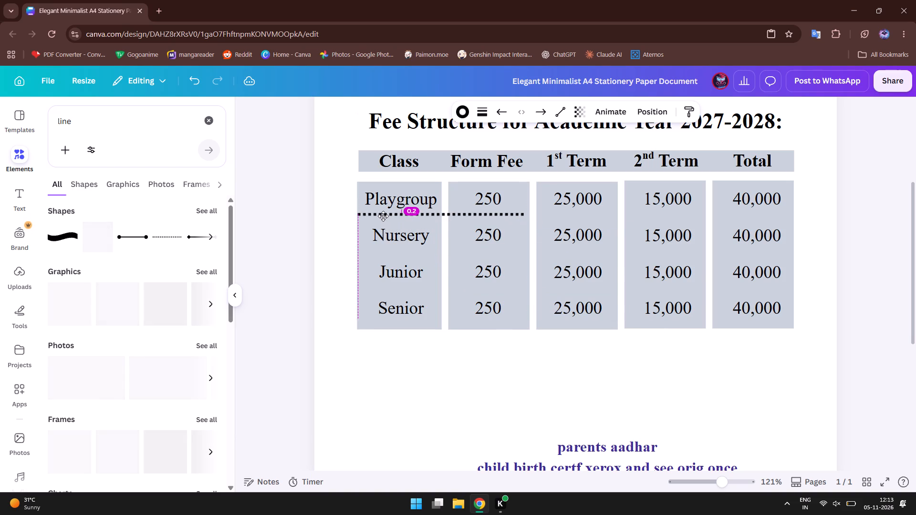
drag(383, 216, 383, 218)
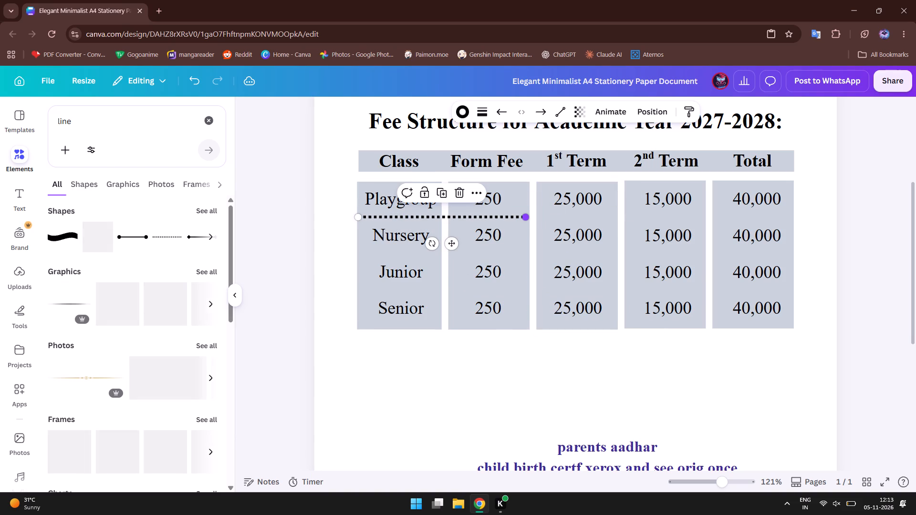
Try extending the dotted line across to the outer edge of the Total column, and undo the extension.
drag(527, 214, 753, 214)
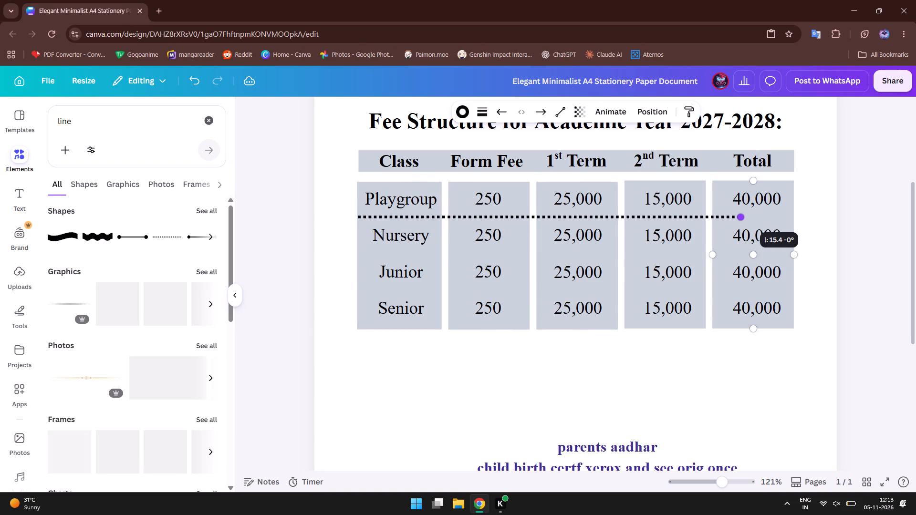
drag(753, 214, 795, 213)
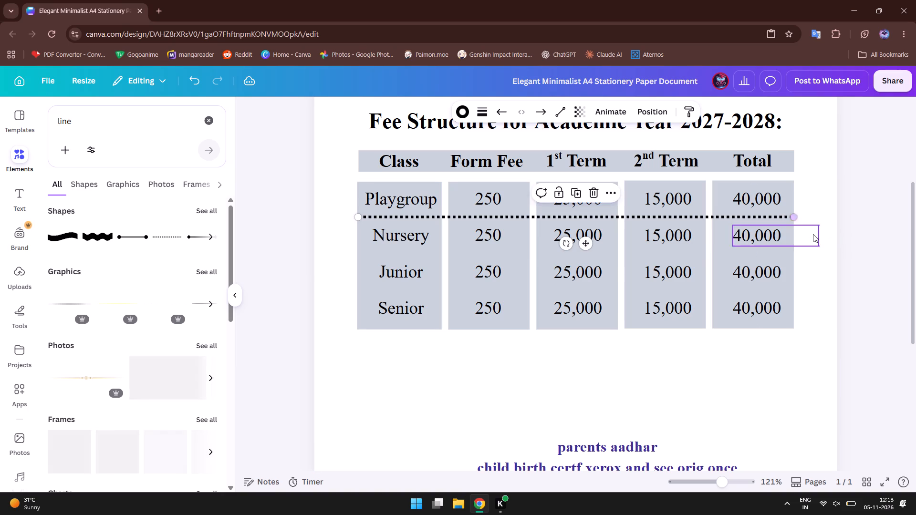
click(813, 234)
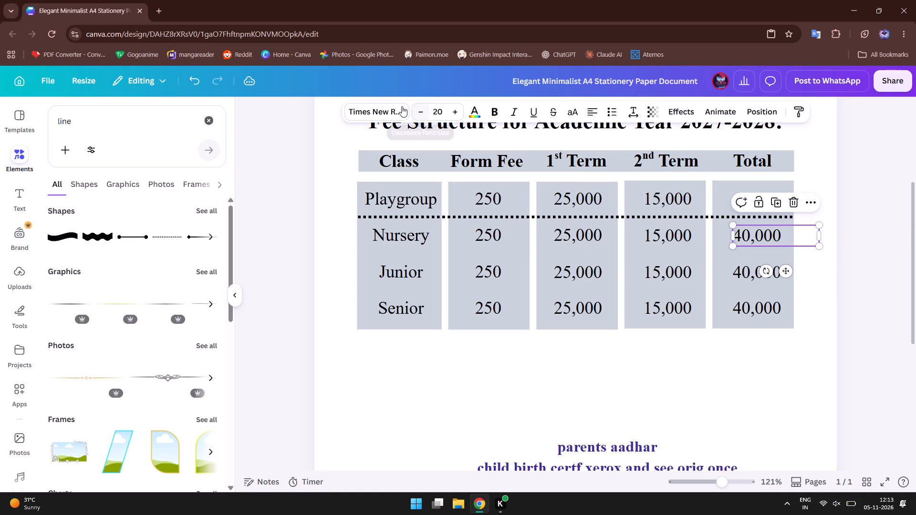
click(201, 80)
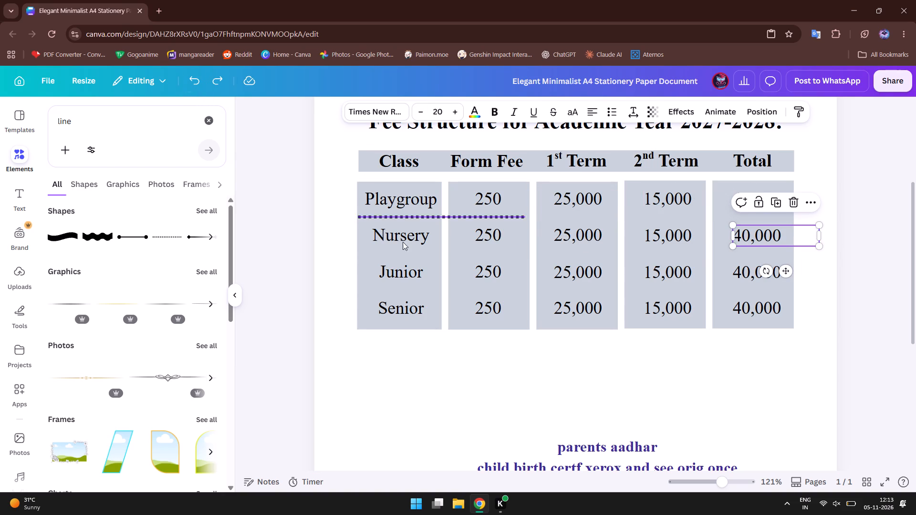
Stretch the dotted line horizontally to the outer edge of the Total column, about 17.5 cm long.
click(393, 352)
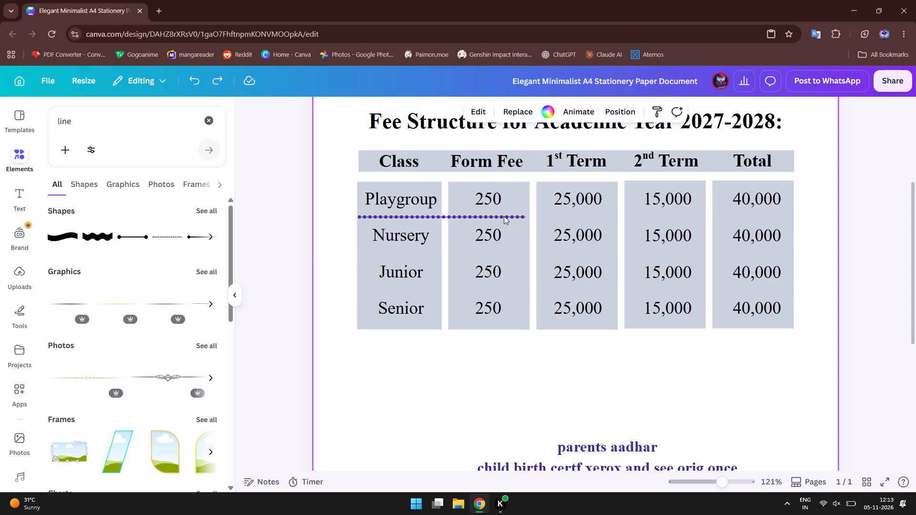
click(504, 216)
drag(526, 216, 639, 211)
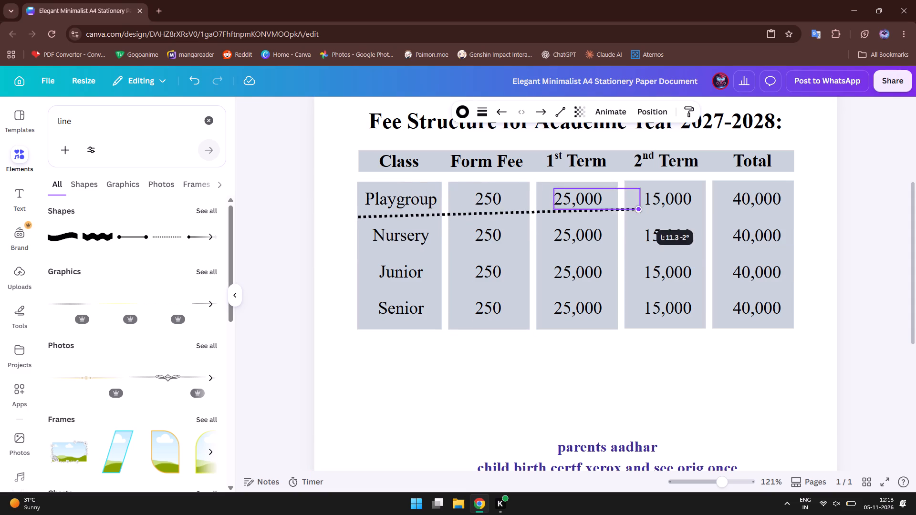
drag(639, 211, 792, 210)
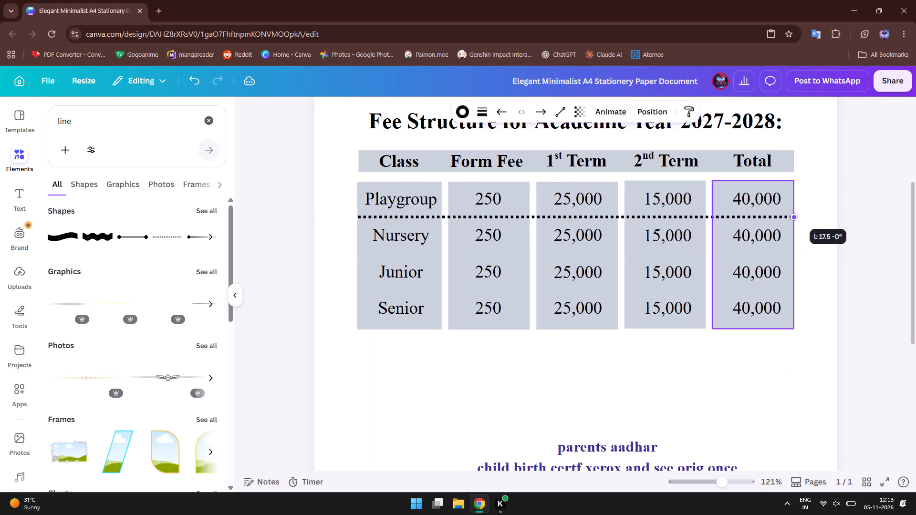
drag(792, 210, 793, 210)
Recolour the dotted line below the Playgroup row white (#ffffff).
click(467, 108)
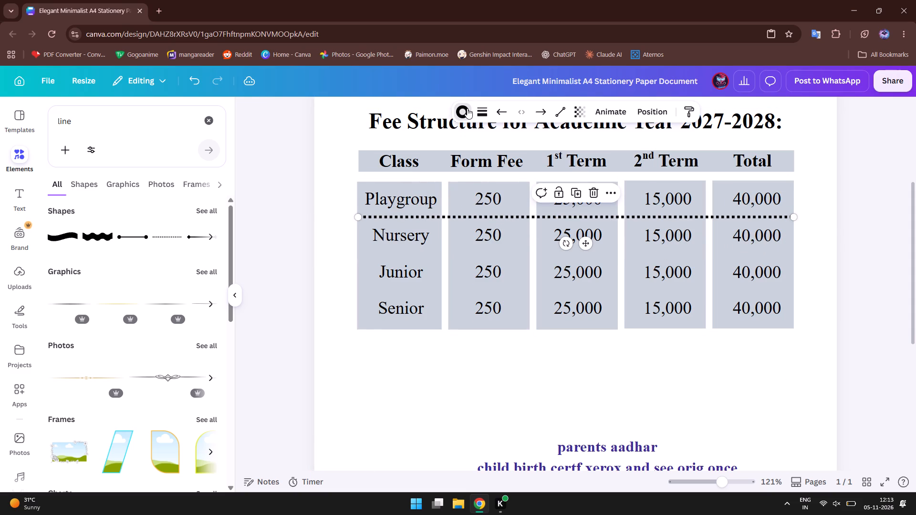
click(118, 232)
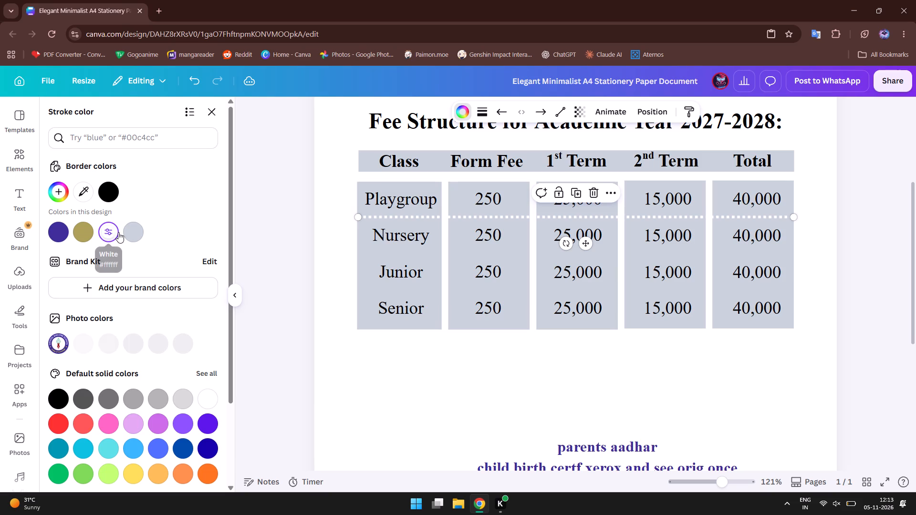
click(214, 115)
click(418, 389)
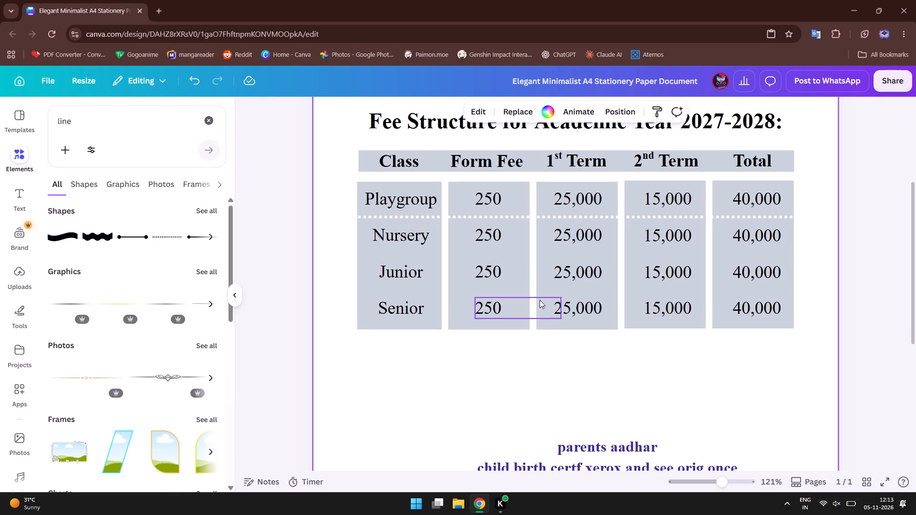
Duplicate the white dotted line and fit the copy between the Nursery and Junior rows, spanning all five columns.
right_click(486, 215)
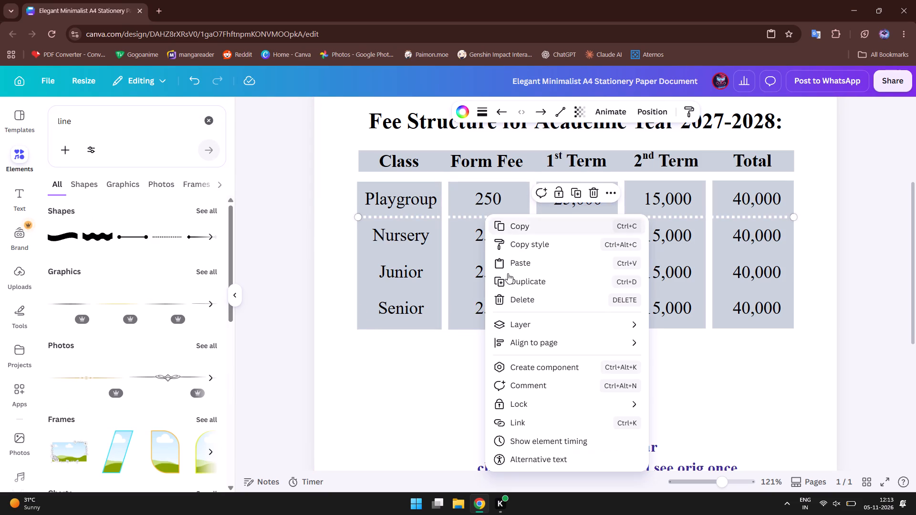
click(507, 276)
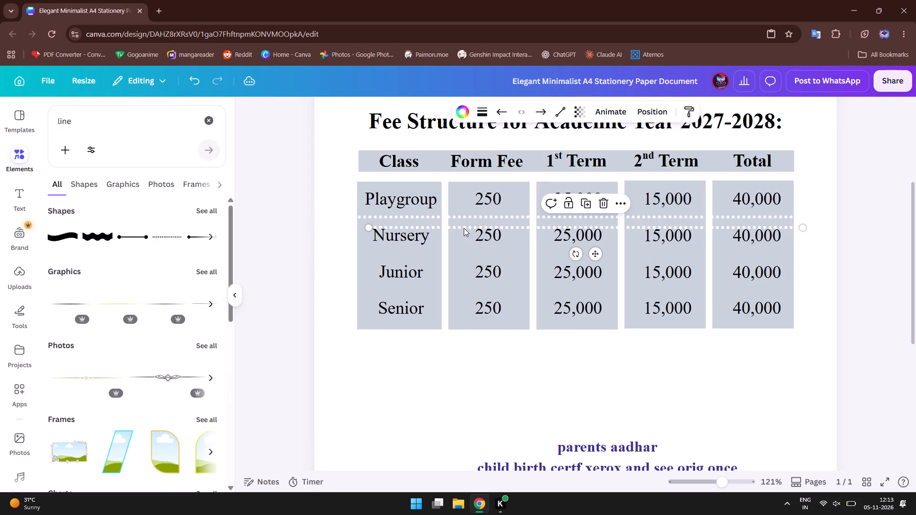
click(463, 227)
click(440, 226)
drag(440, 226, 430, 251)
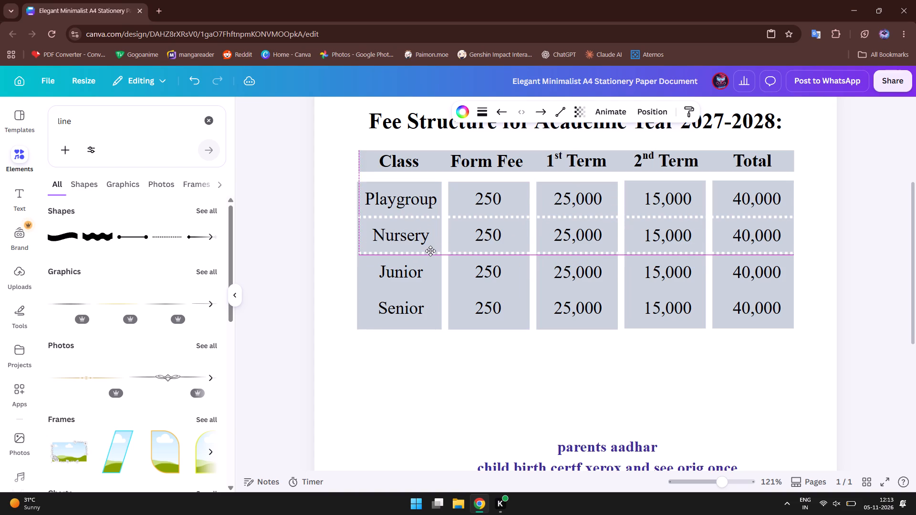
drag(430, 251, 428, 251)
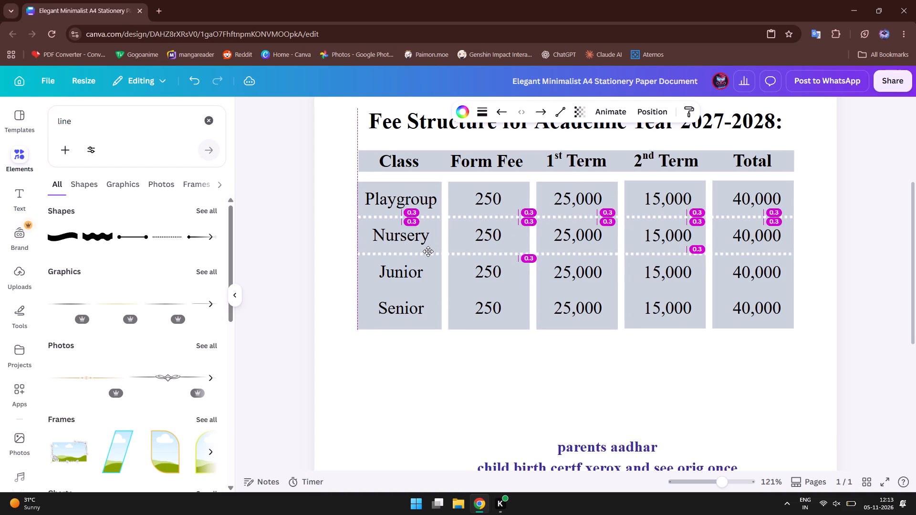
drag(428, 251, 428, 251)
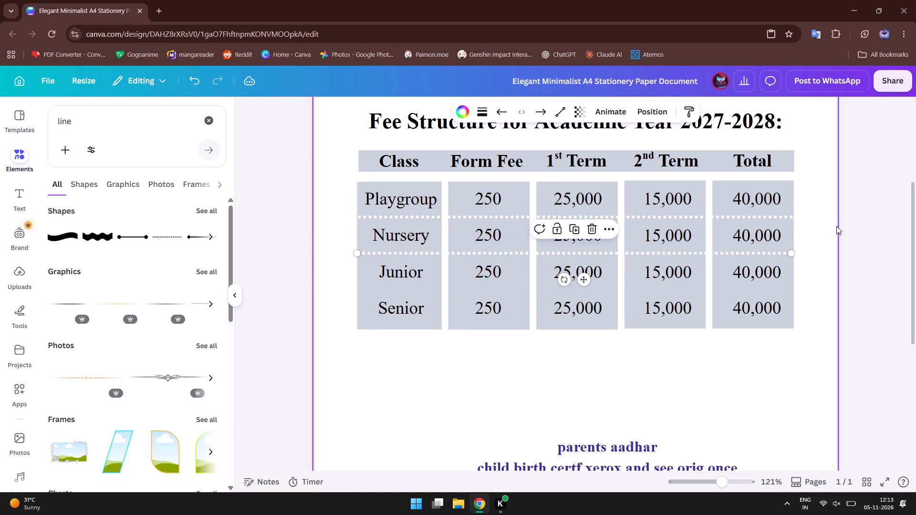
drag(794, 251, 801, 250)
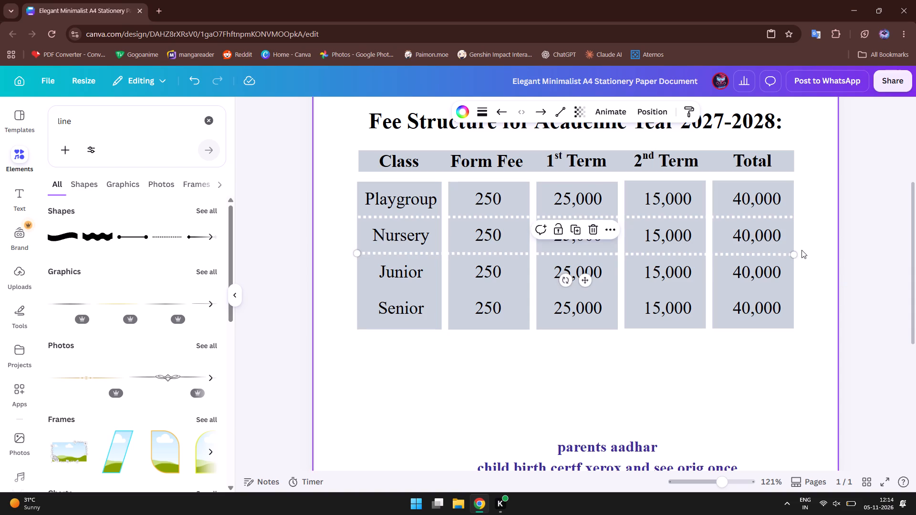
click(801, 250)
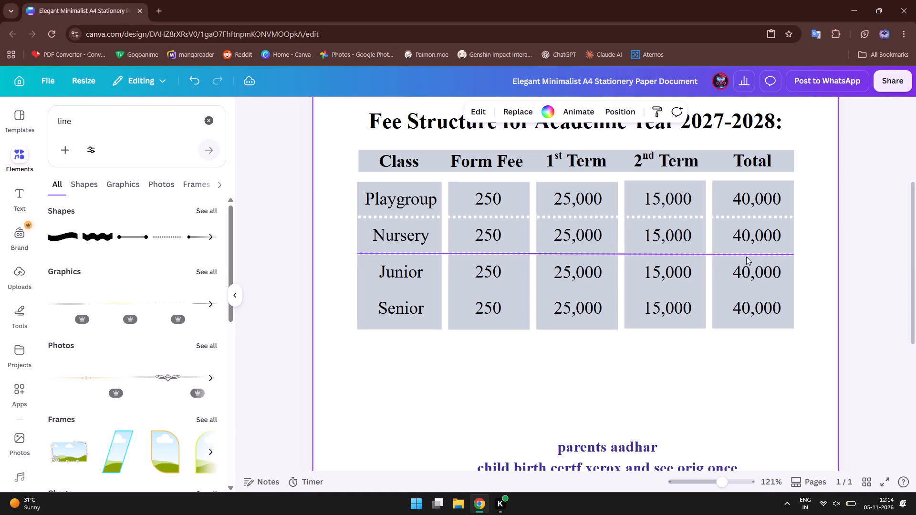
Duplicate the dotted line under Nursery and place the copy between the Junior and Senior rows, aligned with the lines above.
right_click(528, 261)
click(578, 294)
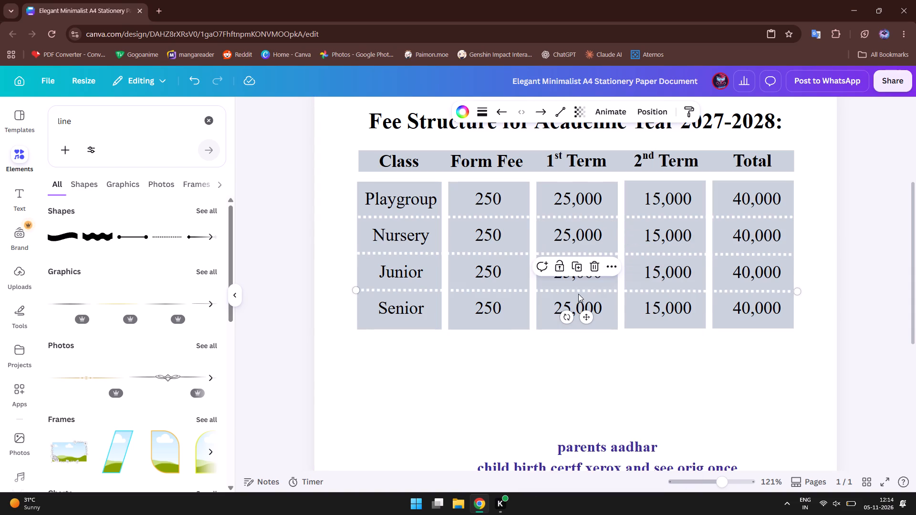
click(535, 291)
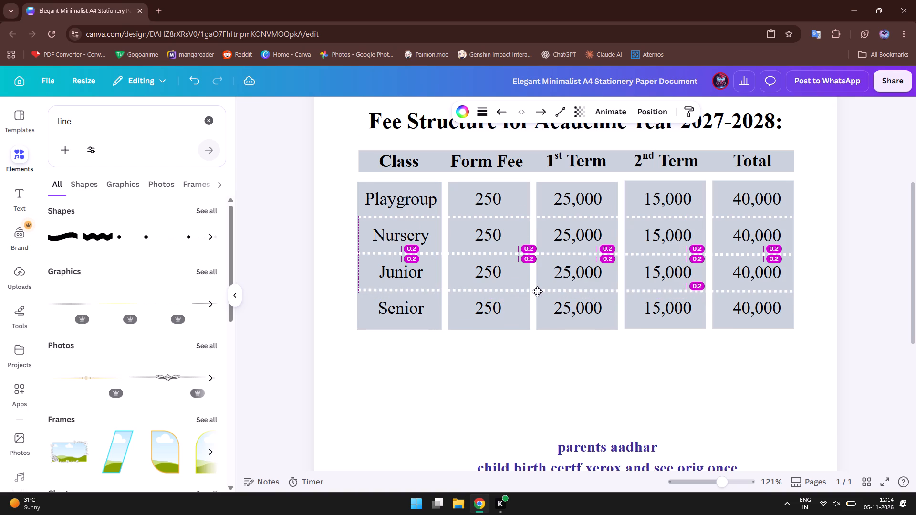
click(571, 366)
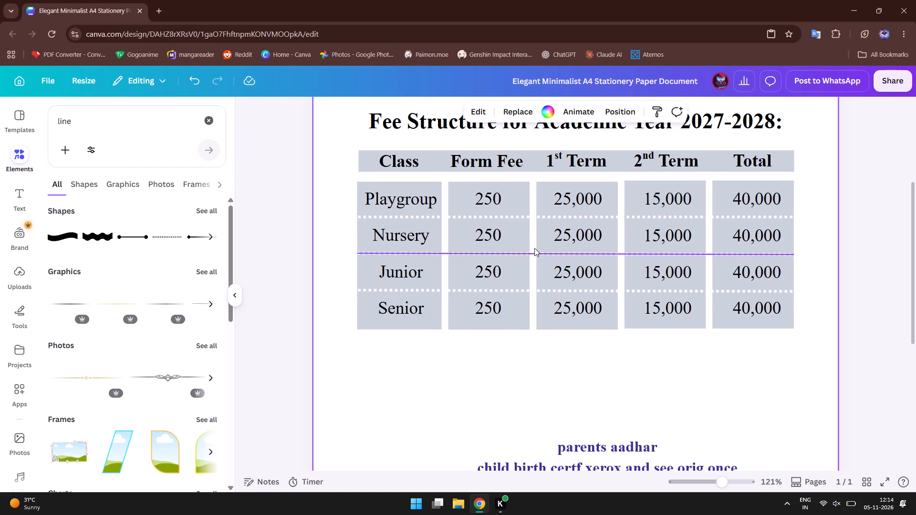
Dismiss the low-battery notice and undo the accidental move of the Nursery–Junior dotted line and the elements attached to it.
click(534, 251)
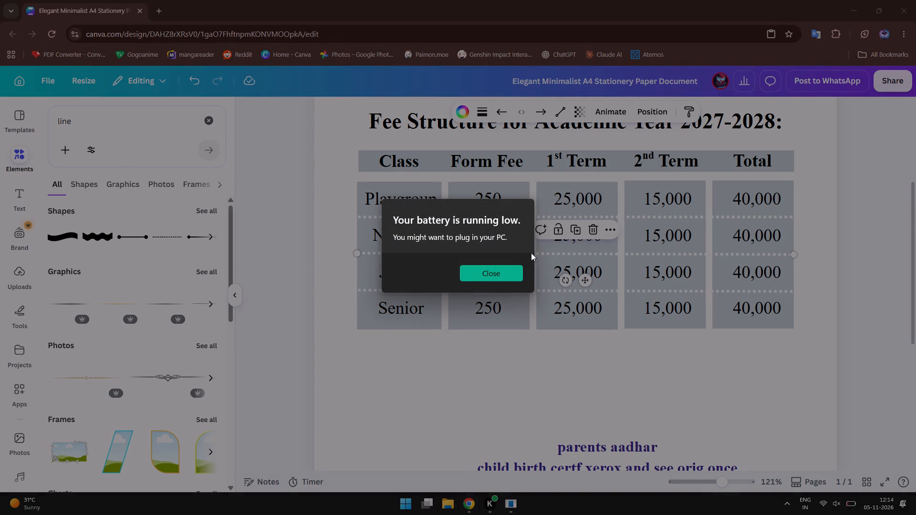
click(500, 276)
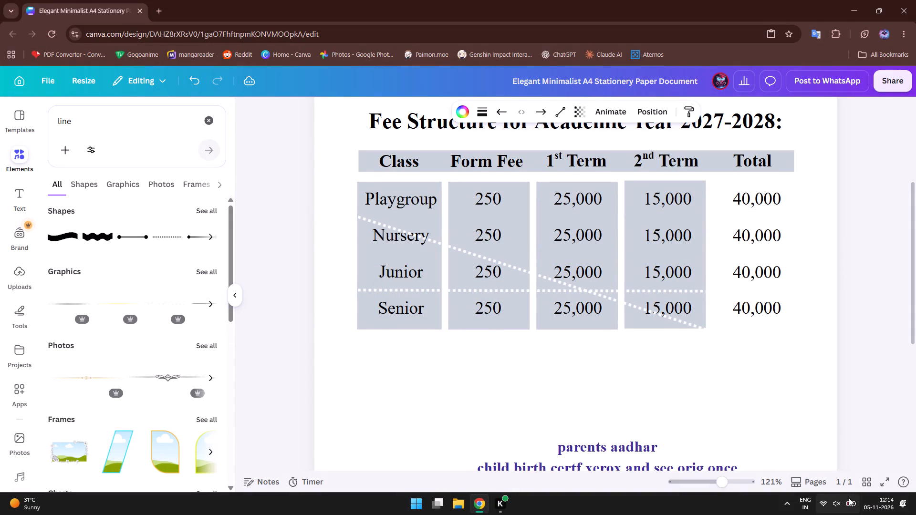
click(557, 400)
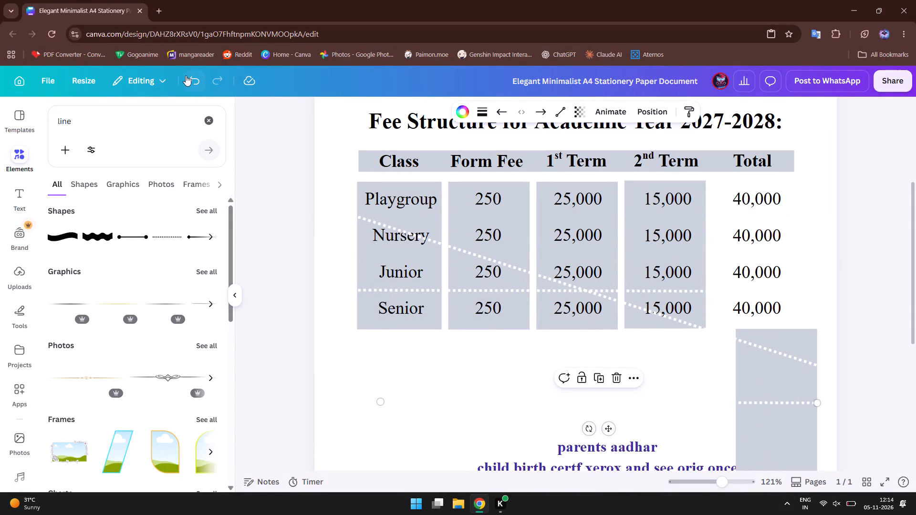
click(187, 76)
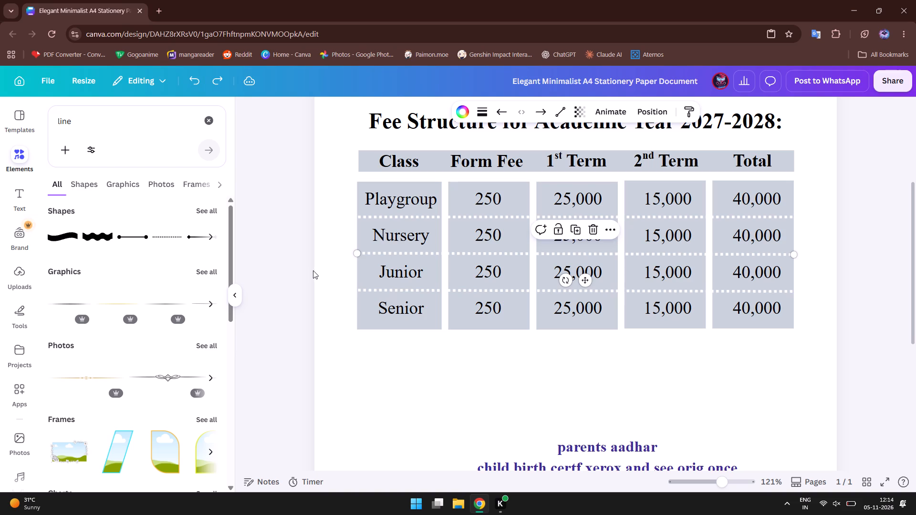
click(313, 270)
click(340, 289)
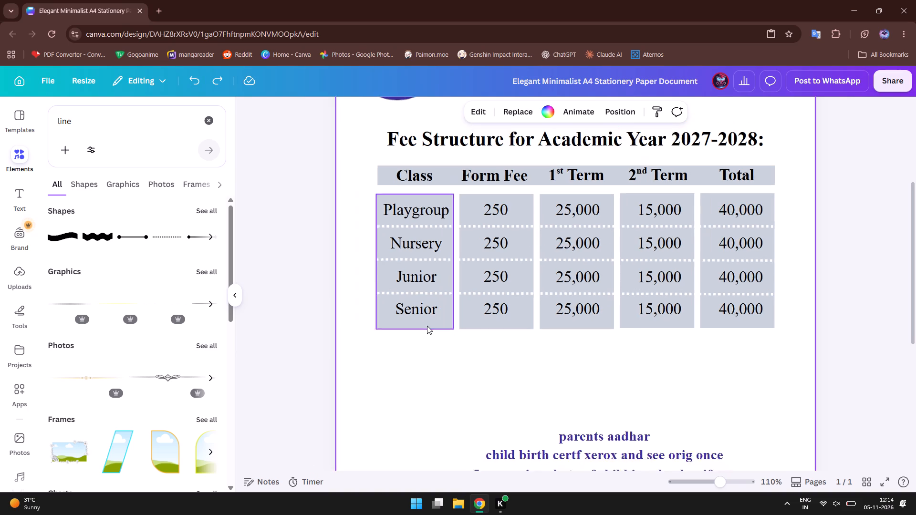